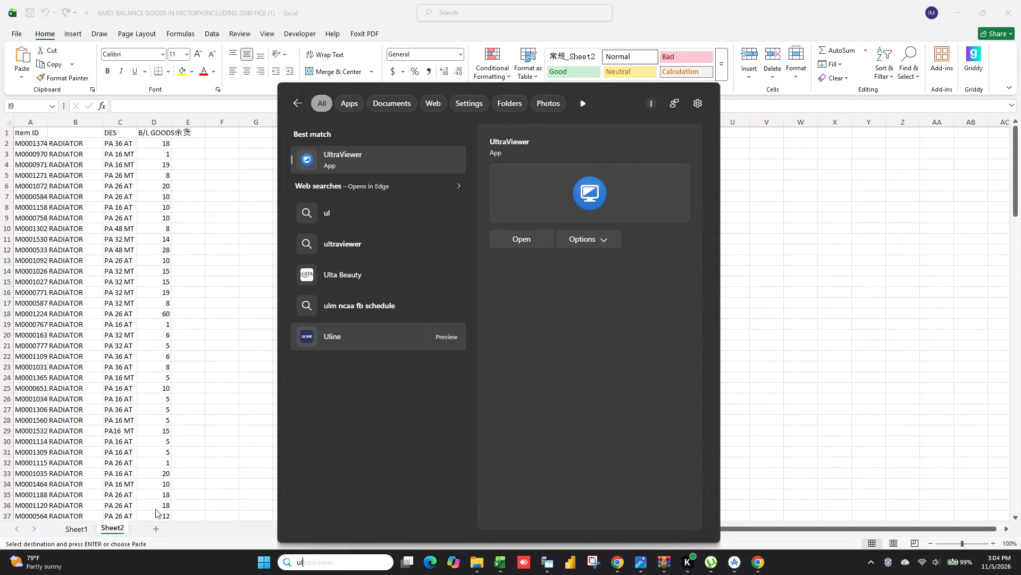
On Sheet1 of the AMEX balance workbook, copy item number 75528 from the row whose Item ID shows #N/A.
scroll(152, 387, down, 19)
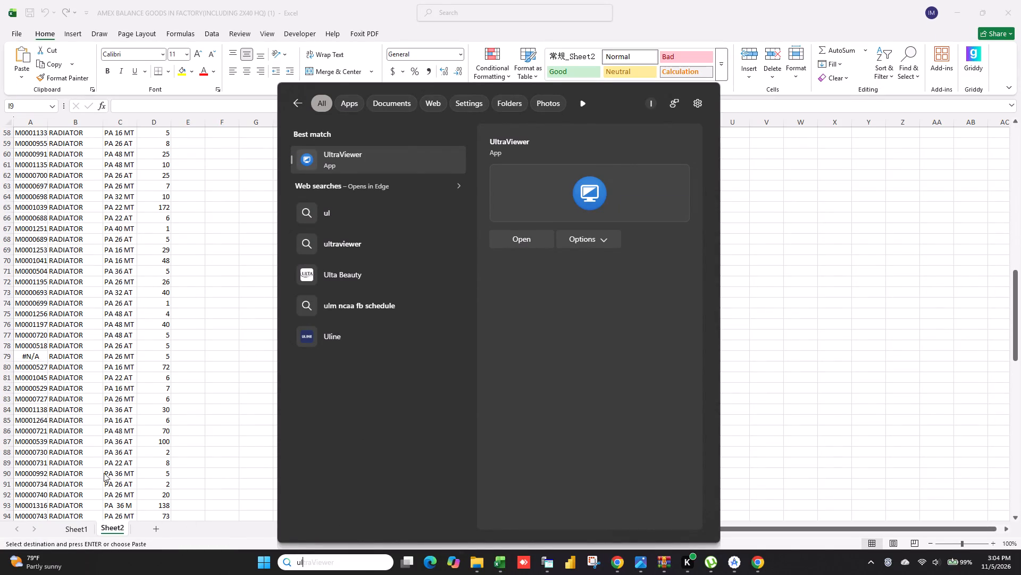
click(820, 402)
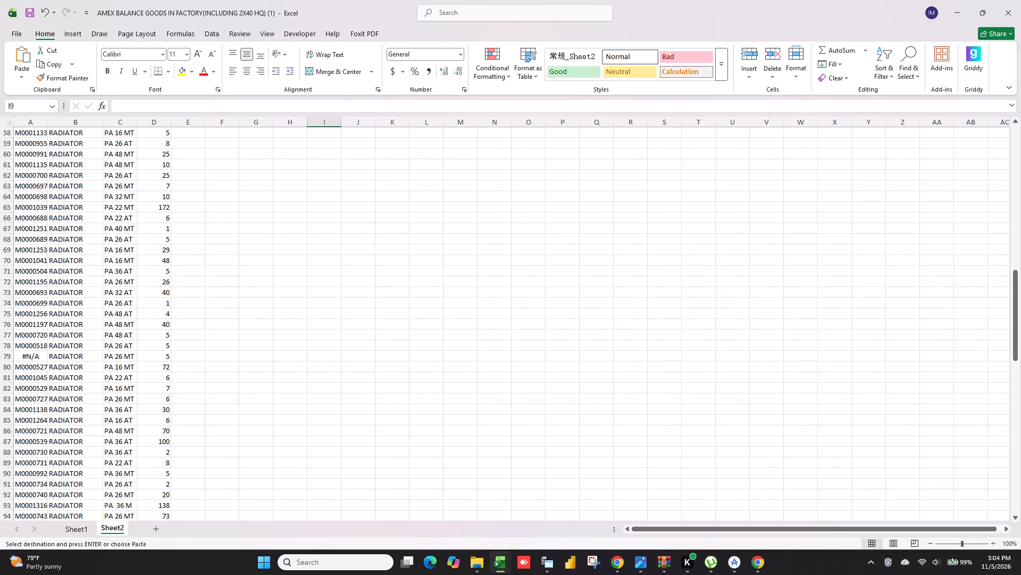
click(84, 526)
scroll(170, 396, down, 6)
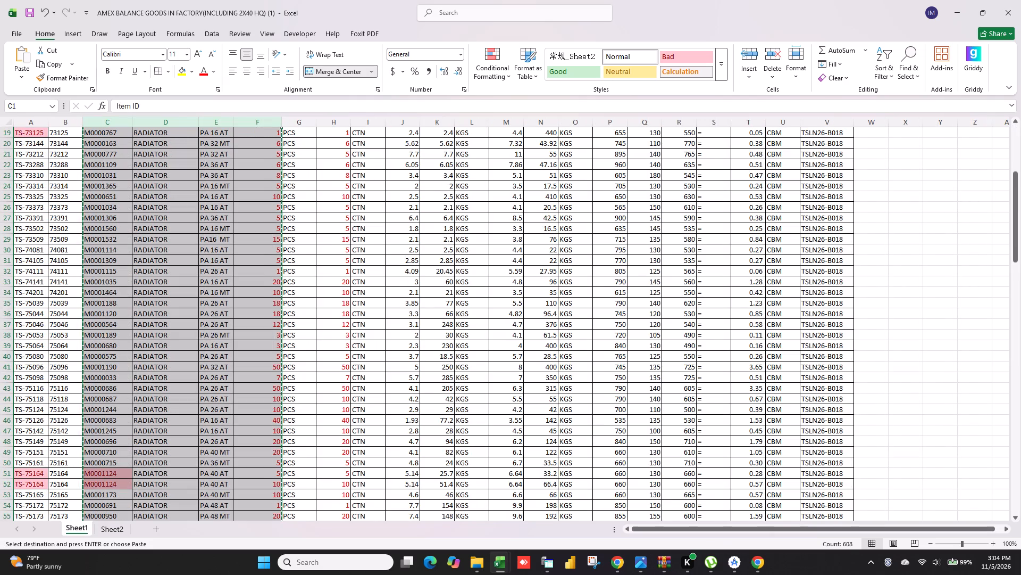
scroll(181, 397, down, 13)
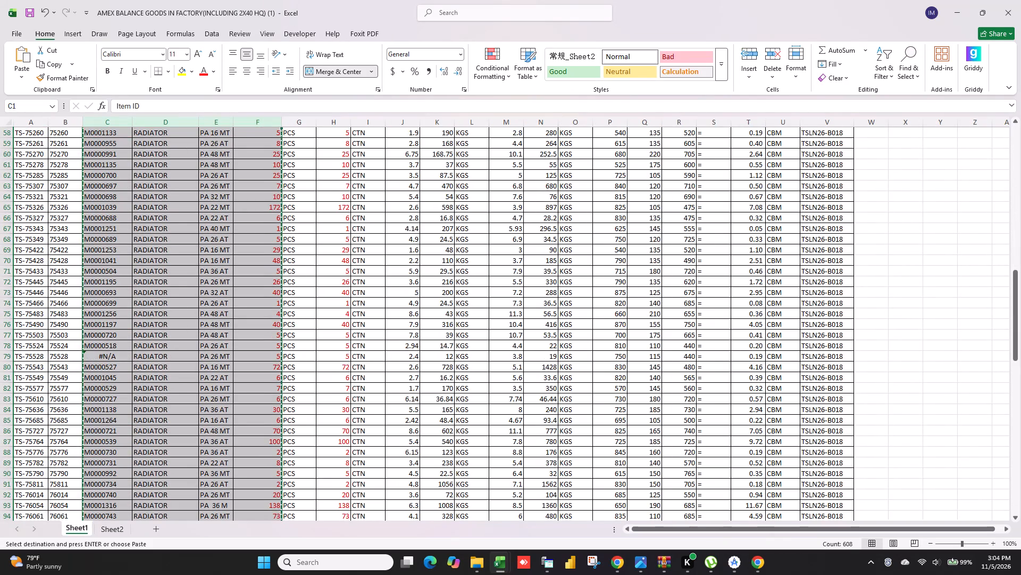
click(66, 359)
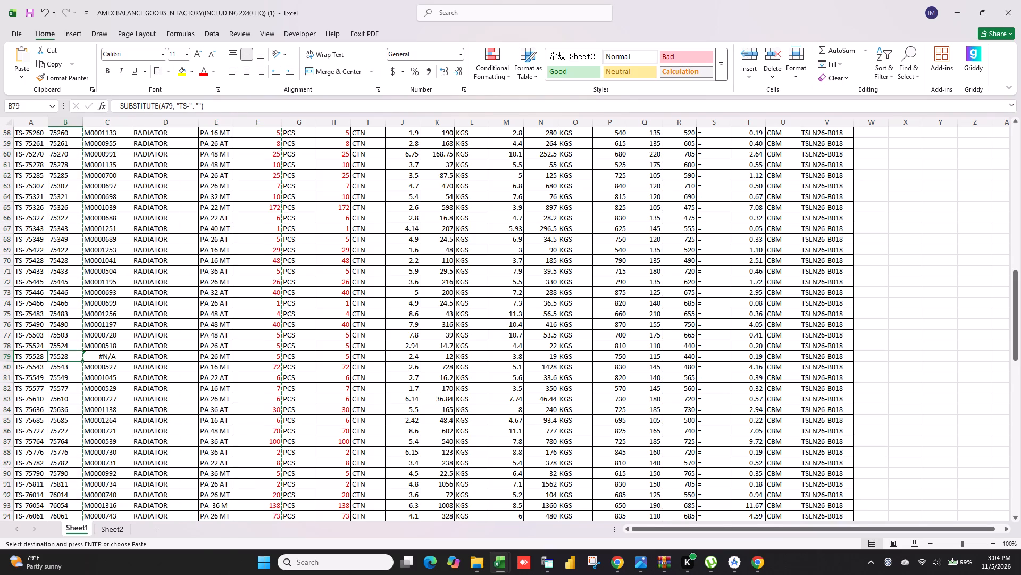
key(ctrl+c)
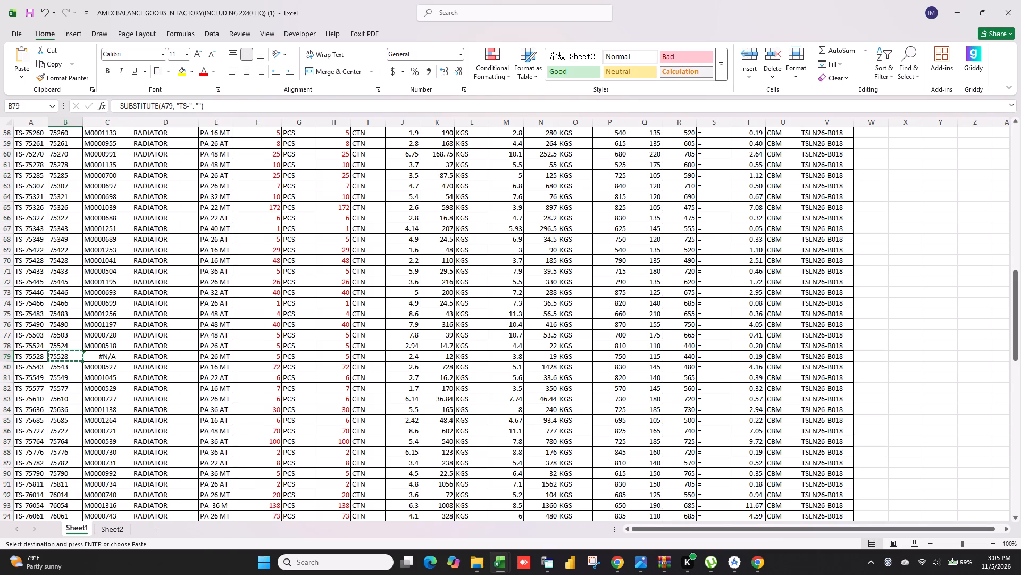
Copy the supplier sales listing from the Report Generator window and paste it into a new Excel workbook.
click(553, 561)
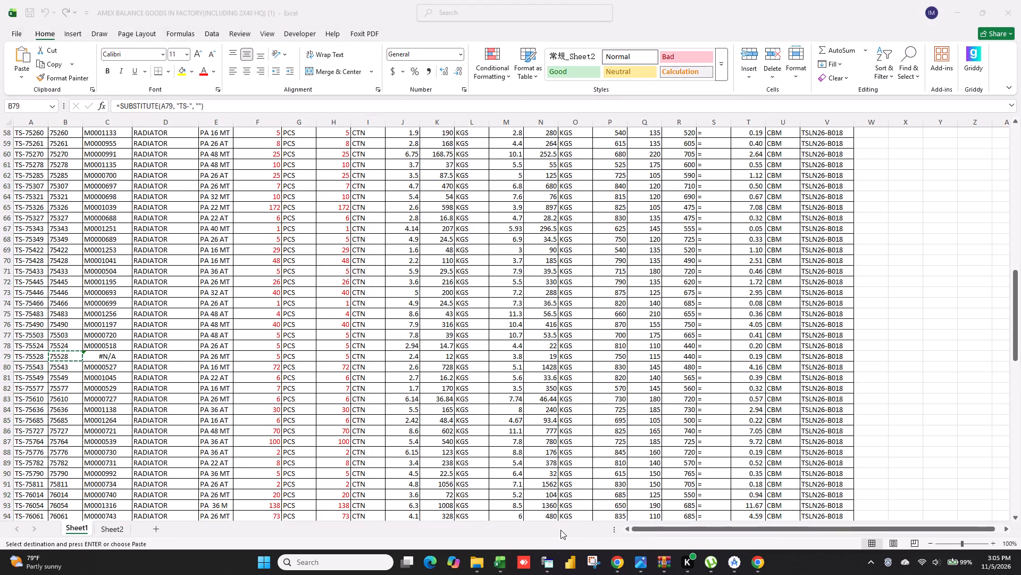
click(550, 557)
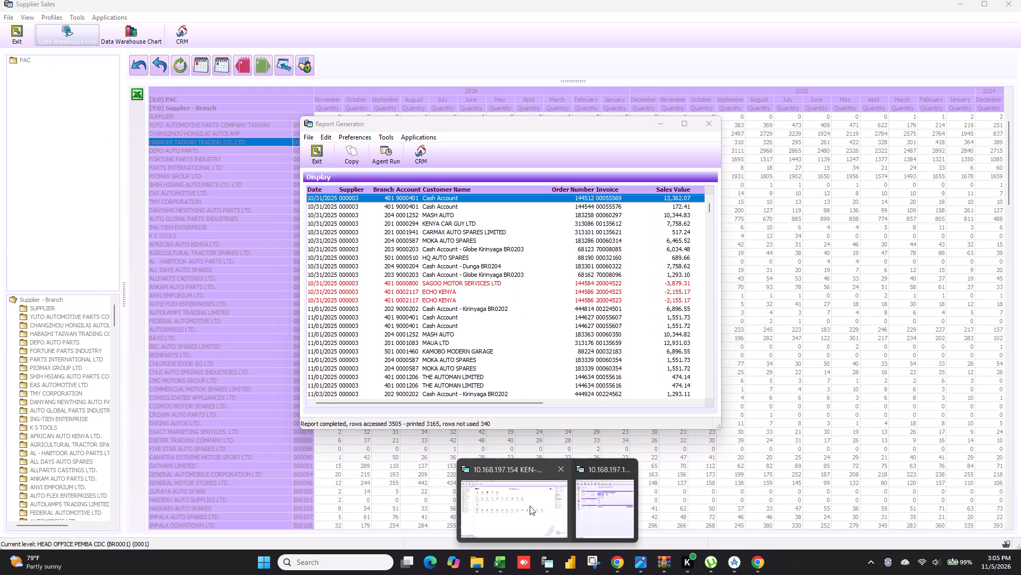
click(530, 506)
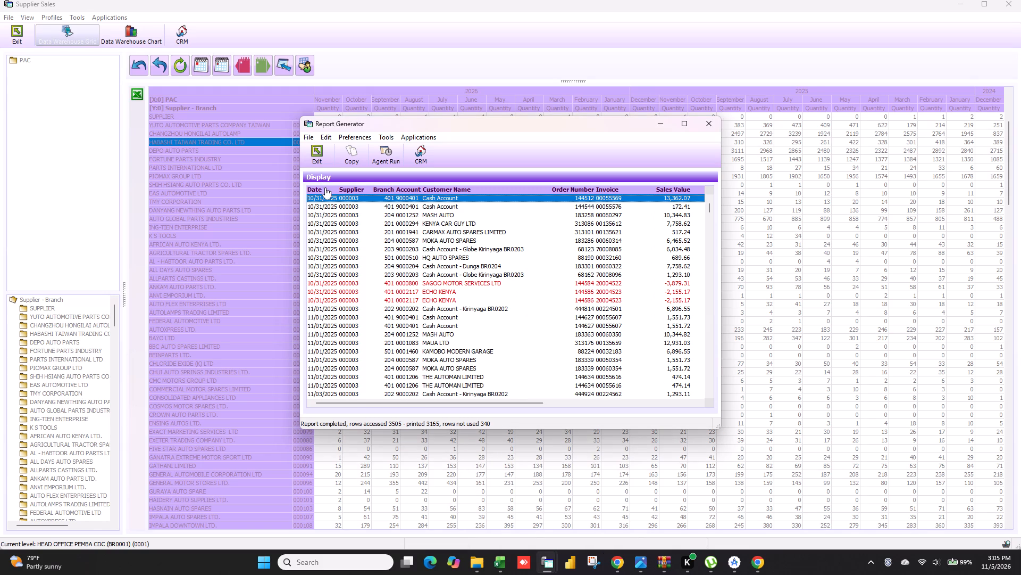
ctrl+right_click(317, 188)
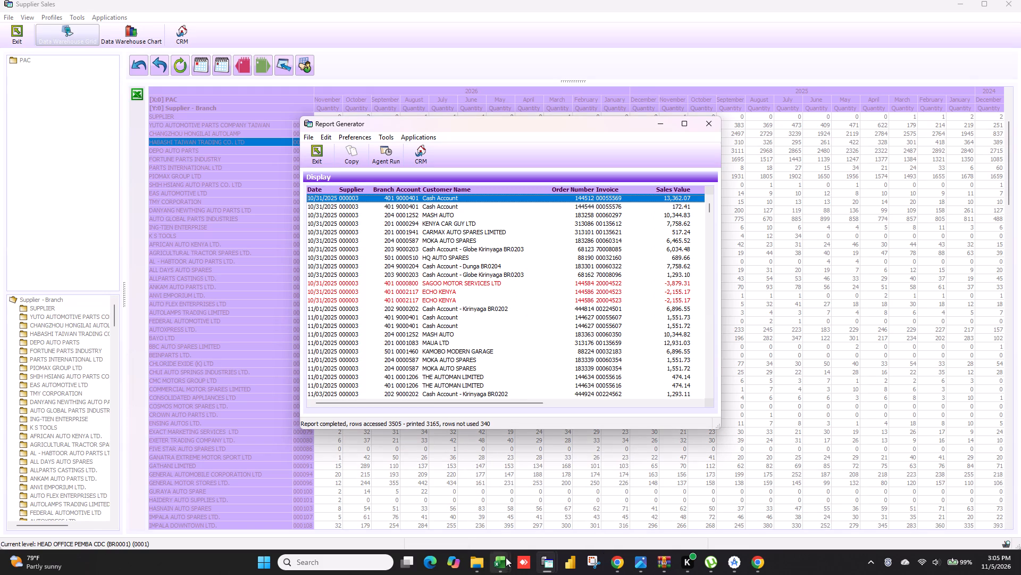
click(503, 560)
click(791, 505)
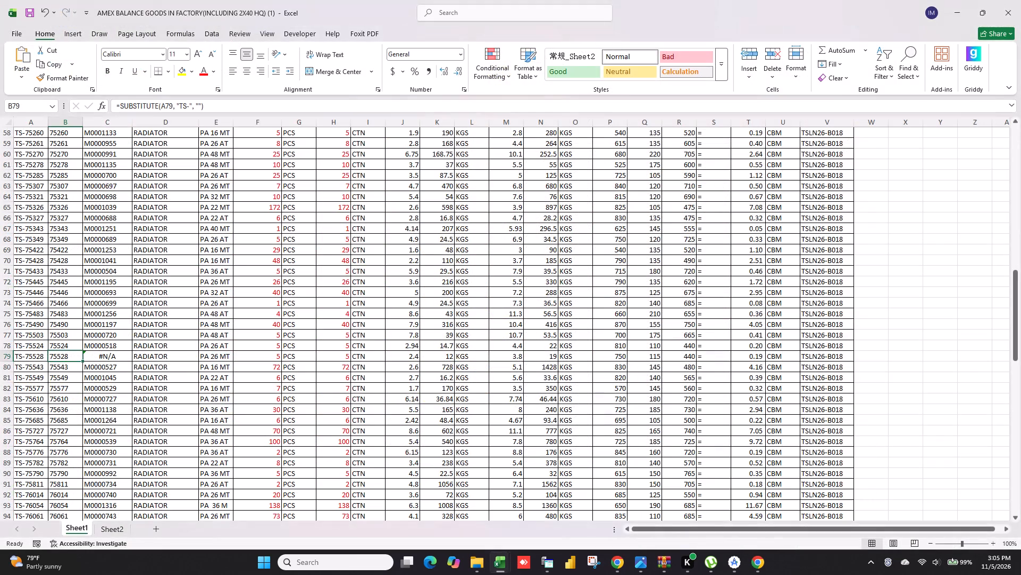
key(ctrl+n)
key(ctrl+v)
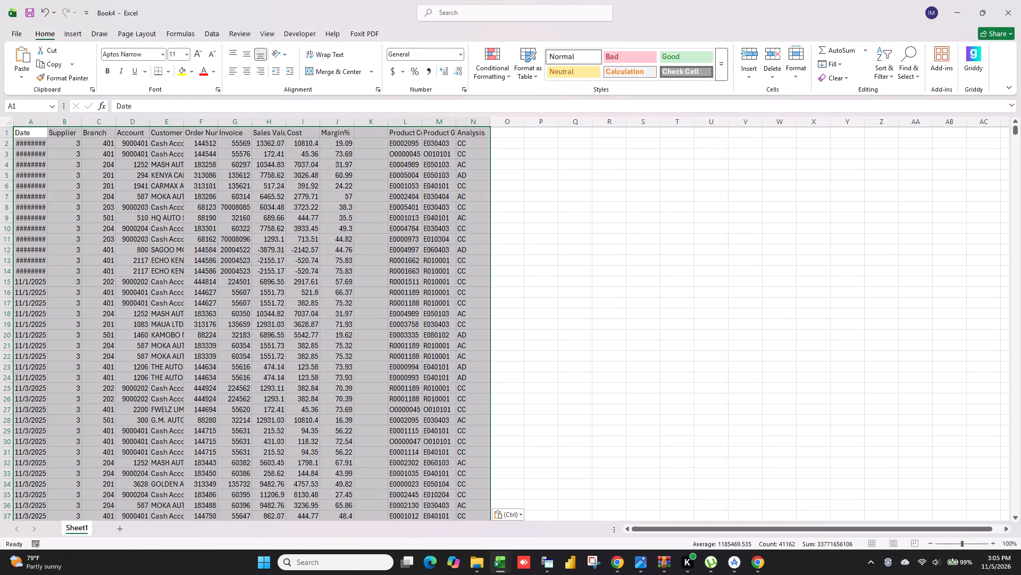
click(199, 321)
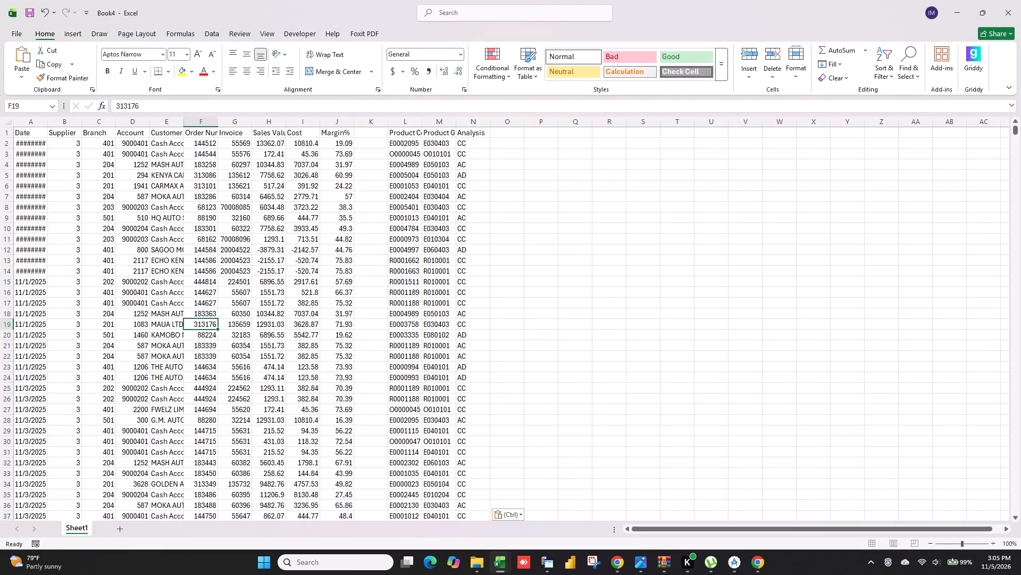
Rename the worksheet holding the pasted sales data as Habashi.
right_click(77, 535)
click(105, 422)
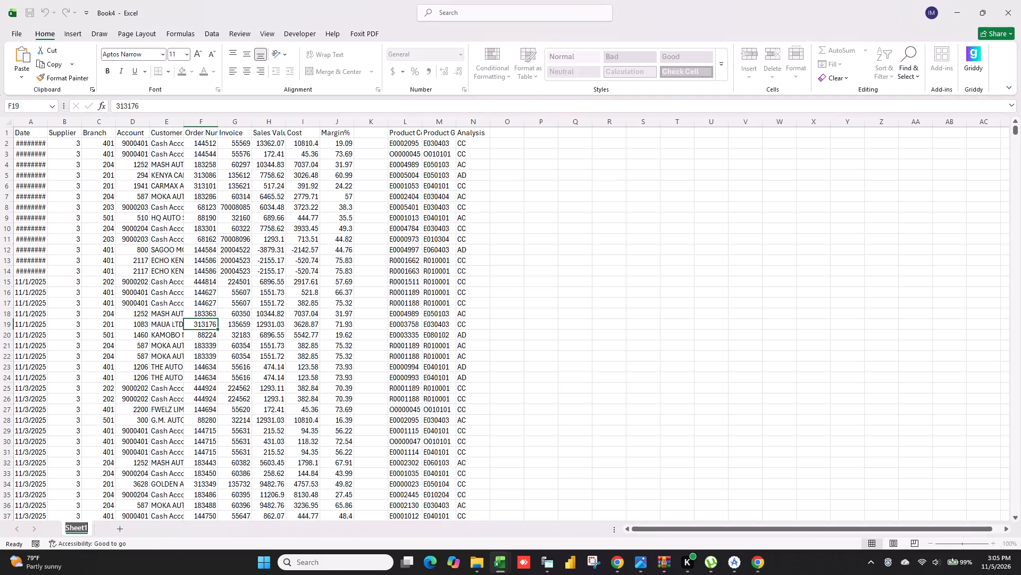
key(BackSpace)
text(HAbashi)
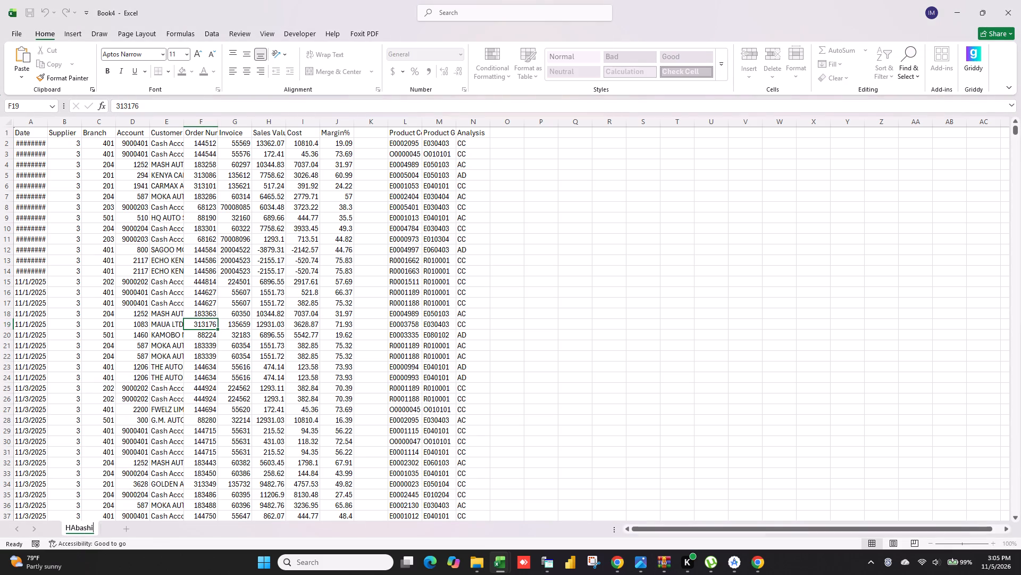
key(BackSpace)
key(BackSpace)
key(BackSpace)
key(BackSpace)
key(BackSpace)
key(BackSpace)
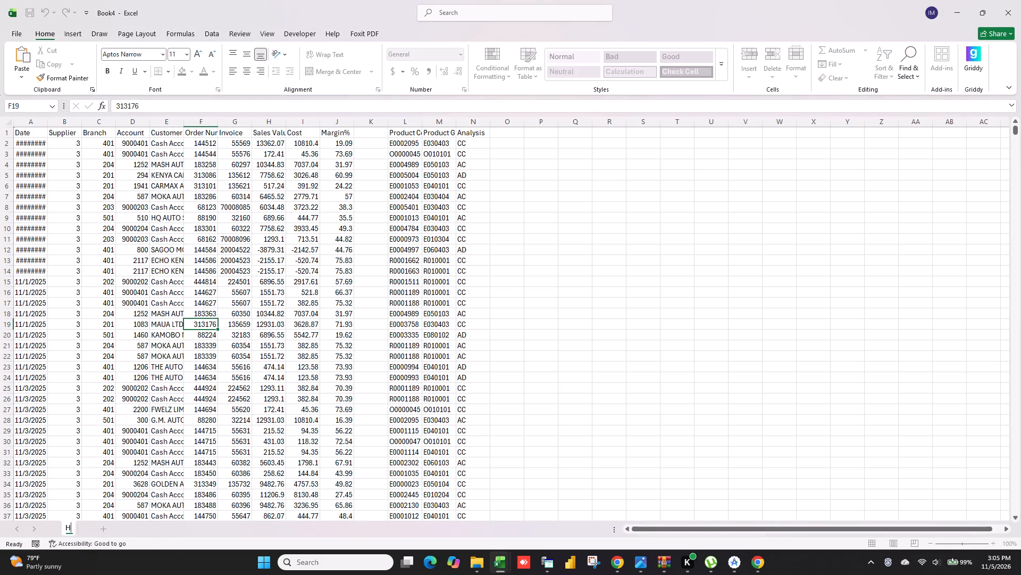
text(abashi)
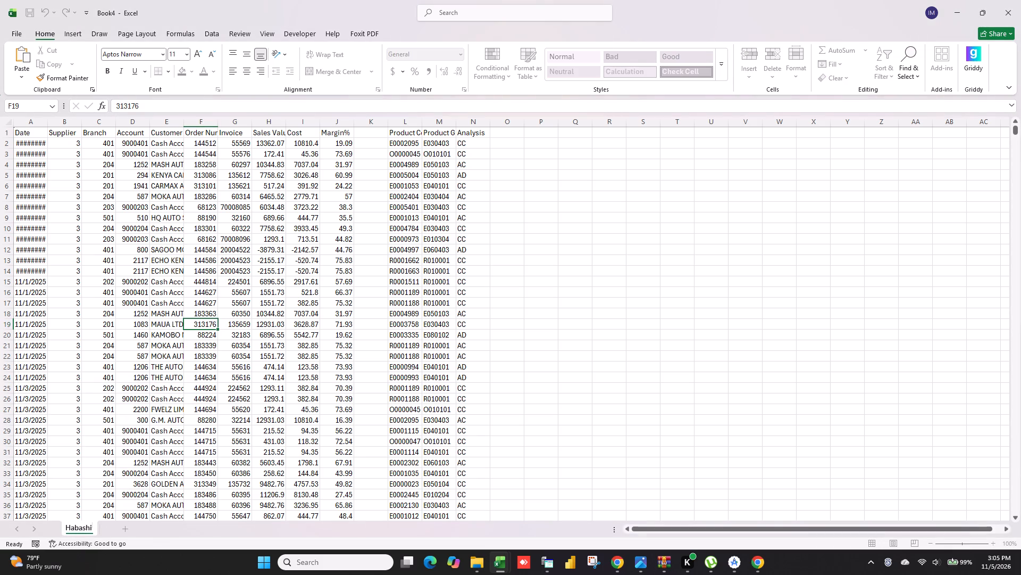
click(648, 392)
Copy the branch code and name table, A1:B9, from the Branches sheet of the HLL 2025-2026 workbook.
click(497, 564)
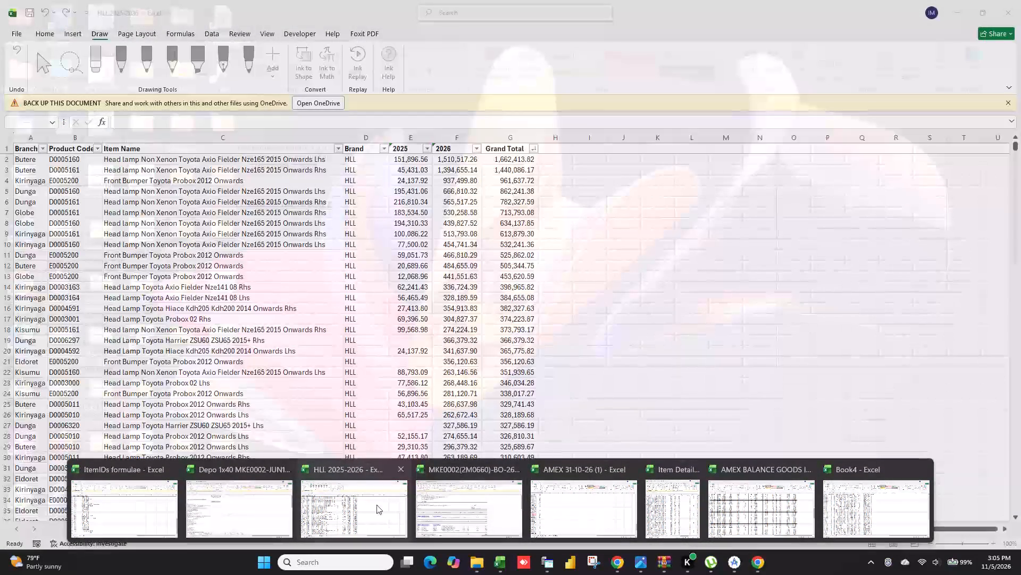
click(373, 504)
click(180, 530)
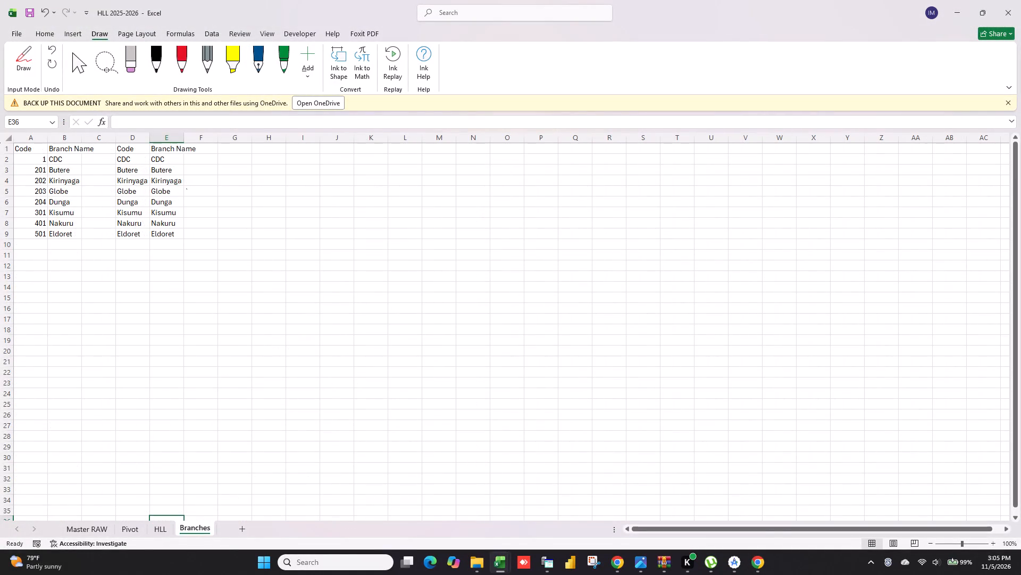
drag(27, 152, 68, 238)
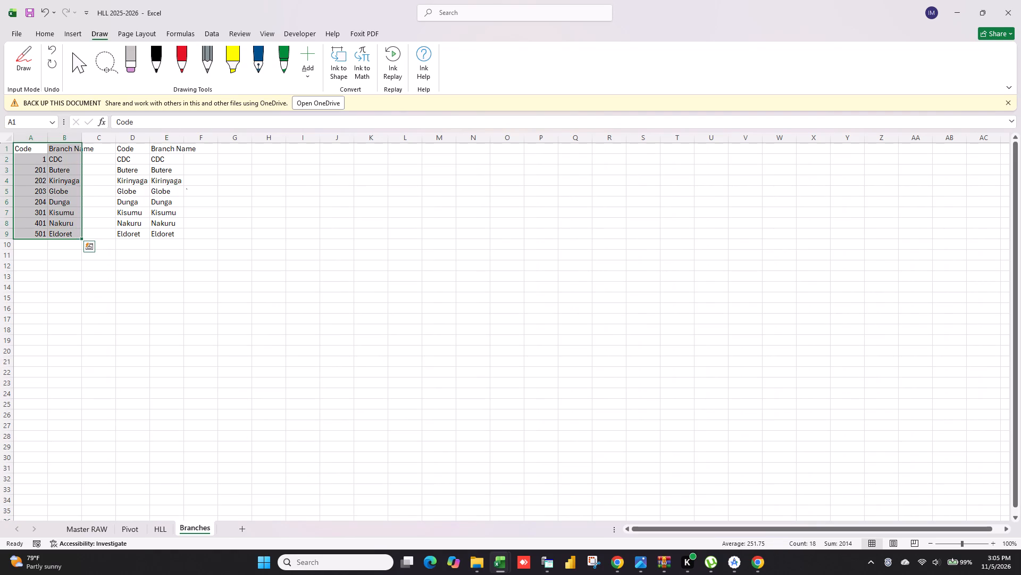
key(ctrl+c)
Add a second worksheet to the new sales workbook, Book4, and name it Branches.
key(alt+Tab)
click(133, 529)
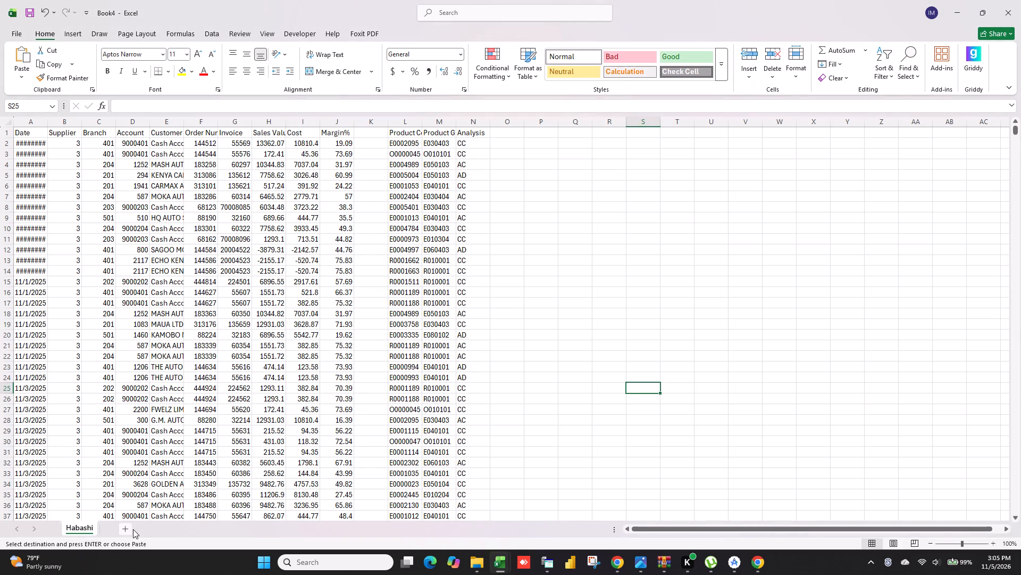
click(120, 529)
key(BackSpace)
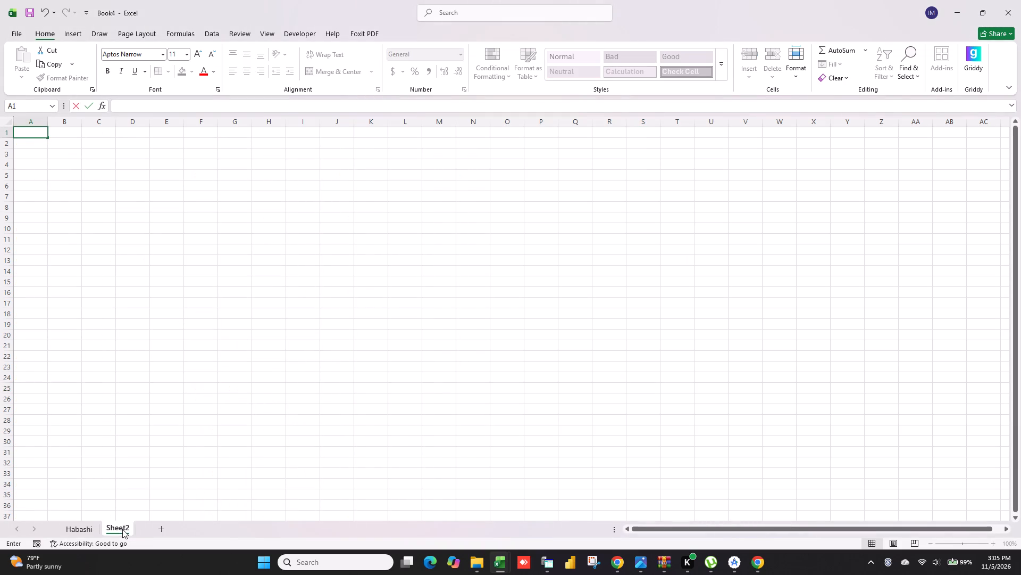
double_click(122, 529)
key(Insert)
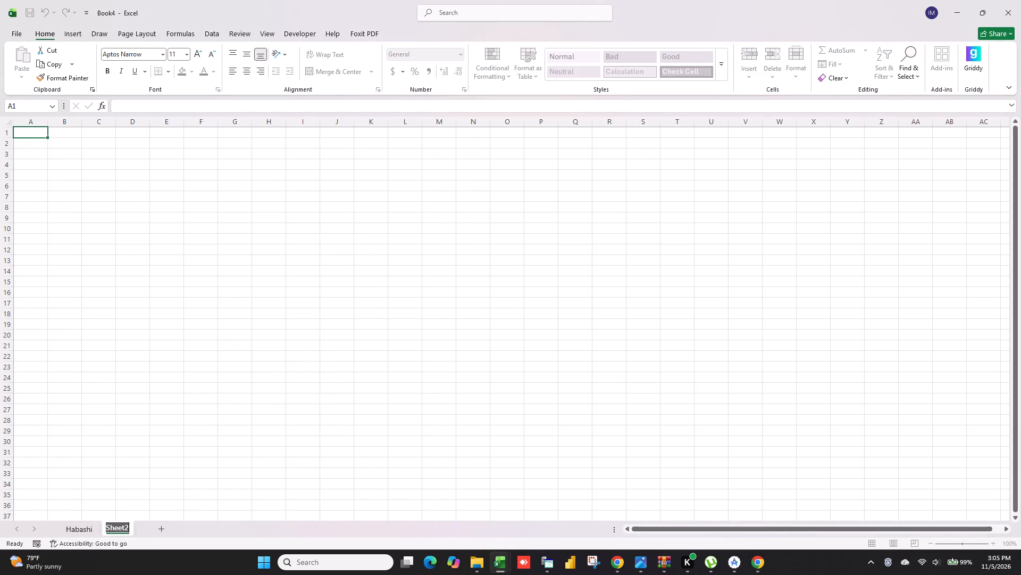
key(BackSpace)
text(Branches)
key(Return)
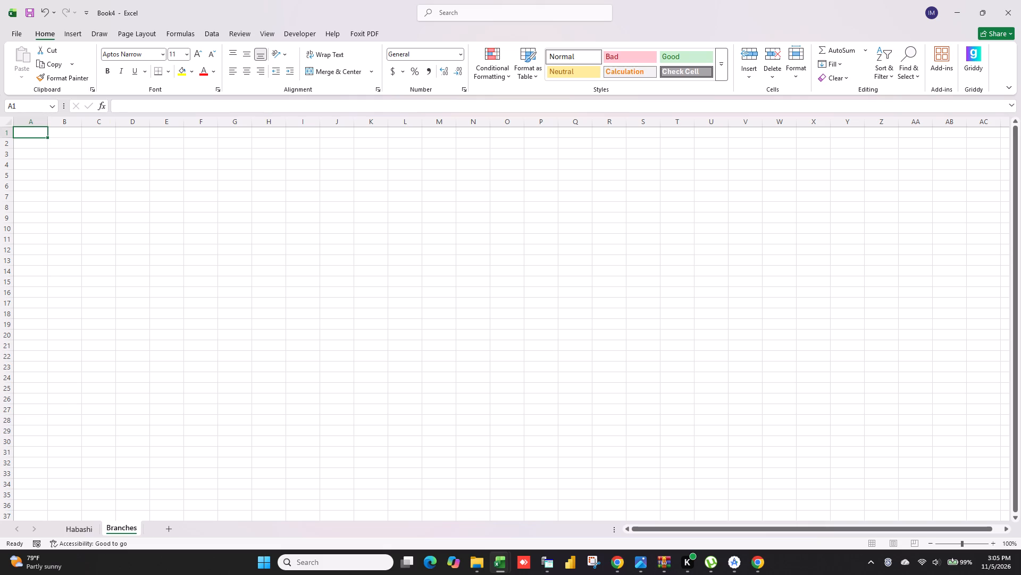
Recopy the branch code and name table from HLL 2025-2026 and paste it as values at A1 of the new Branches sheet.
right_click(35, 130)
drag(355, 309, 348, 315)
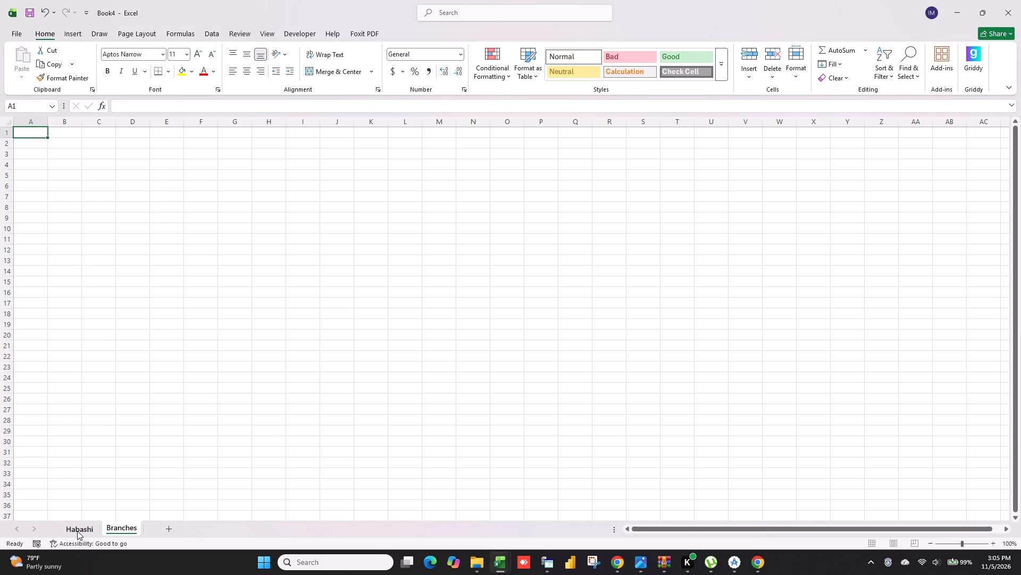
click(77, 531)
key(alt+Tab)
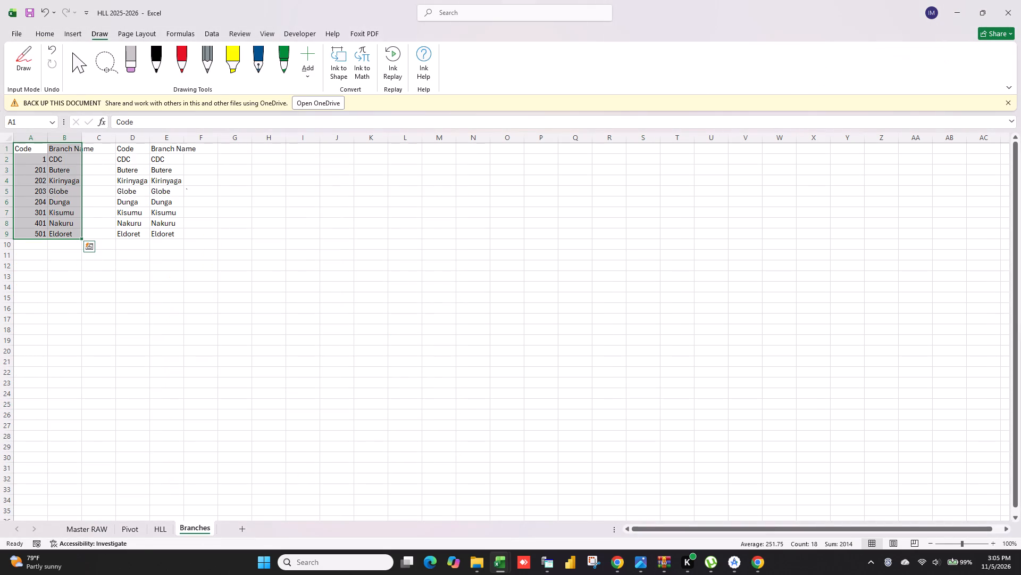
key(ctrl+c)
key(alt+Tab)
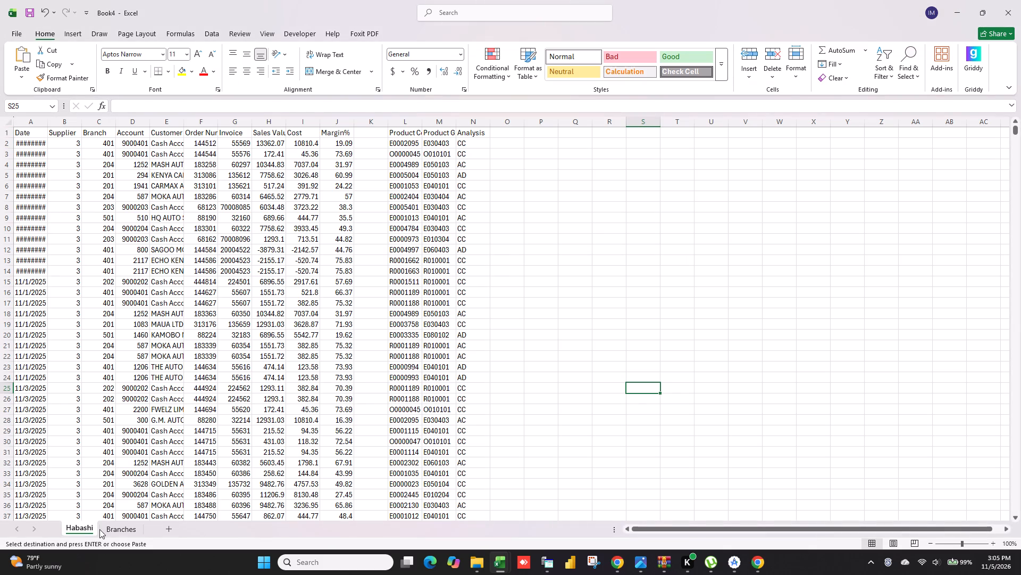
click(107, 528)
right_click(24, 128)
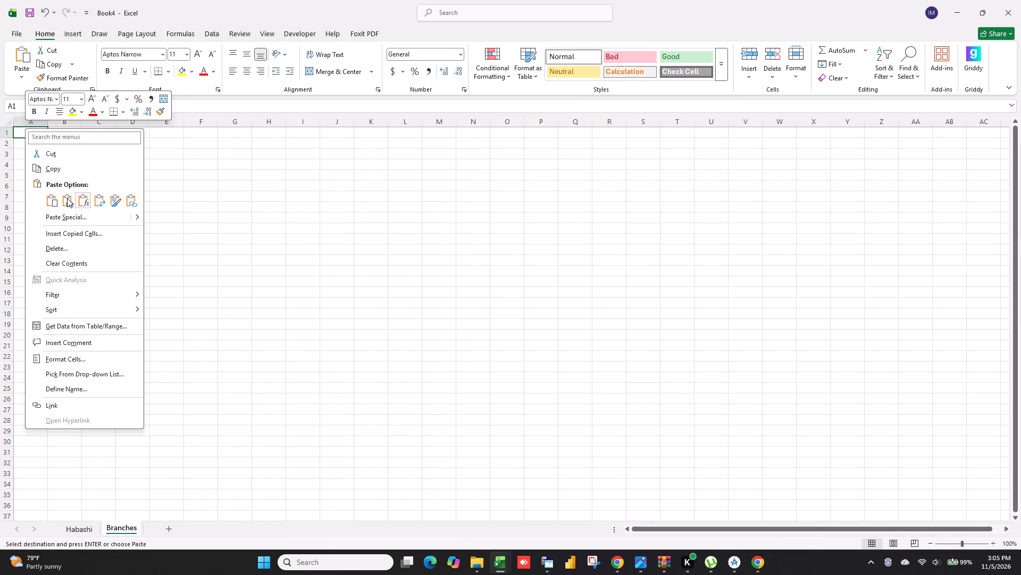
click(67, 198)
click(379, 282)
Insert a blank column after Branch in the Habashi sheet and head it "Branch Name".
click(69, 529)
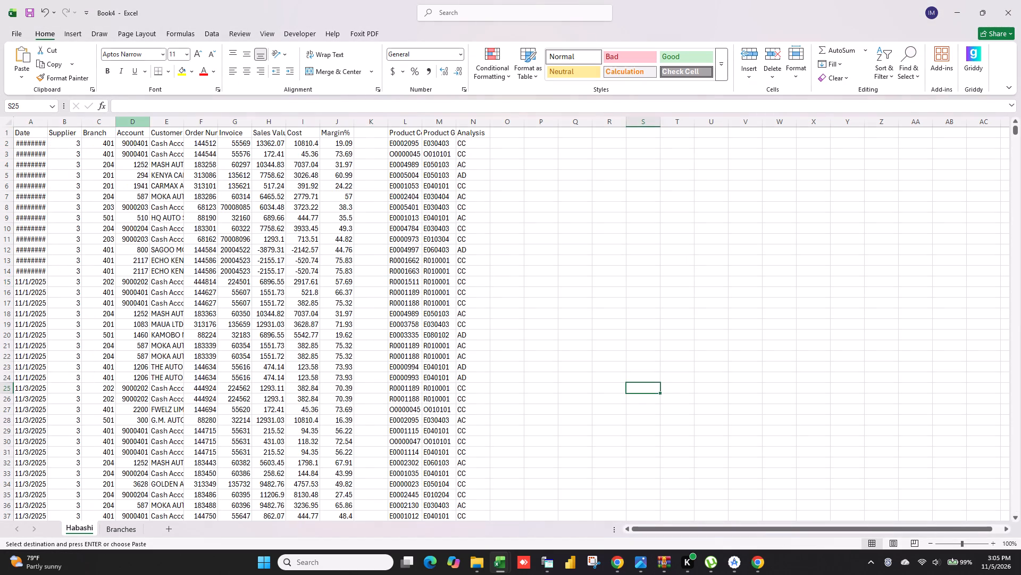
click(135, 124)
key(ctrl+plus)
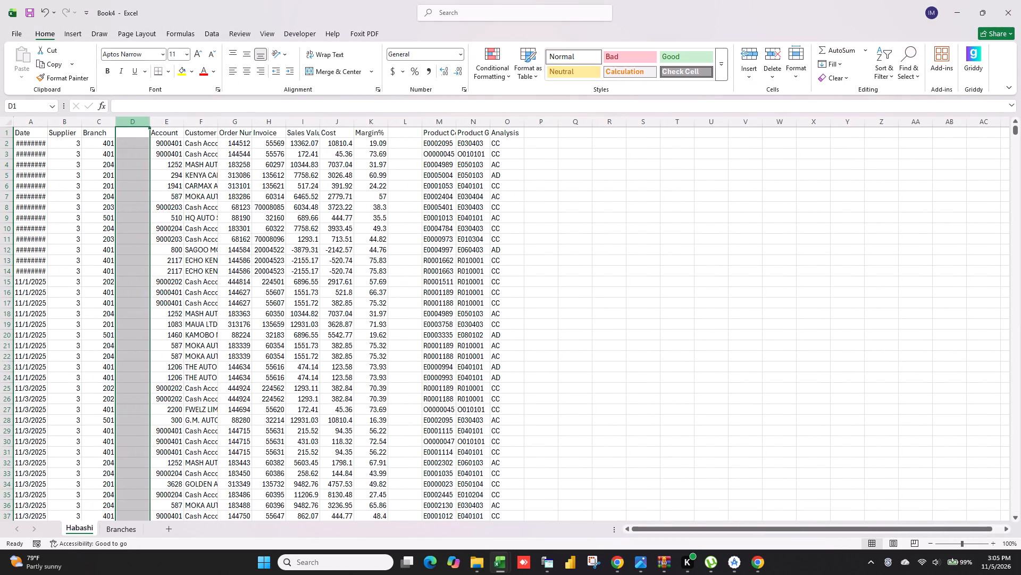
click(141, 133)
text(Br)
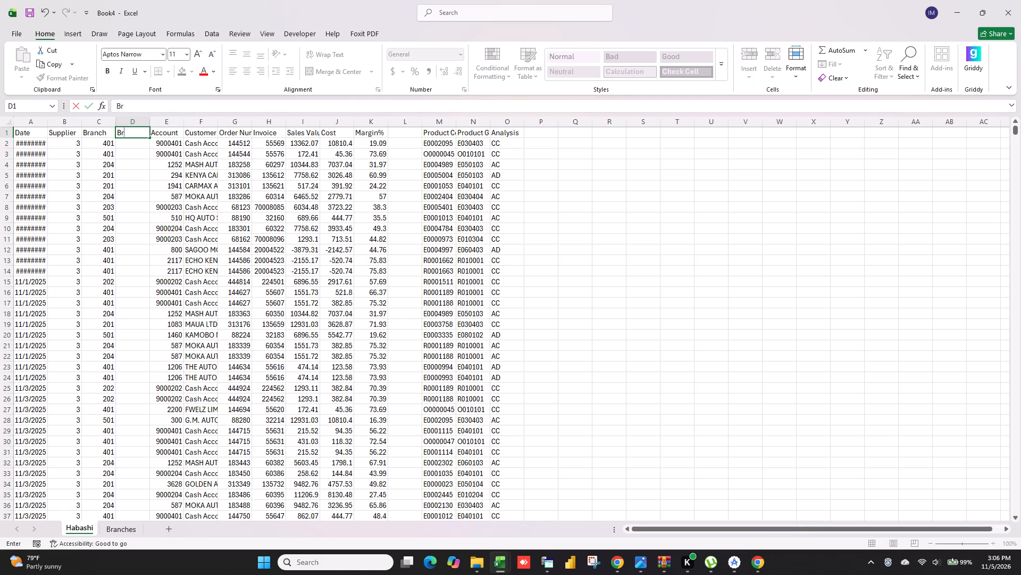
text(anch Name)
key(Return)
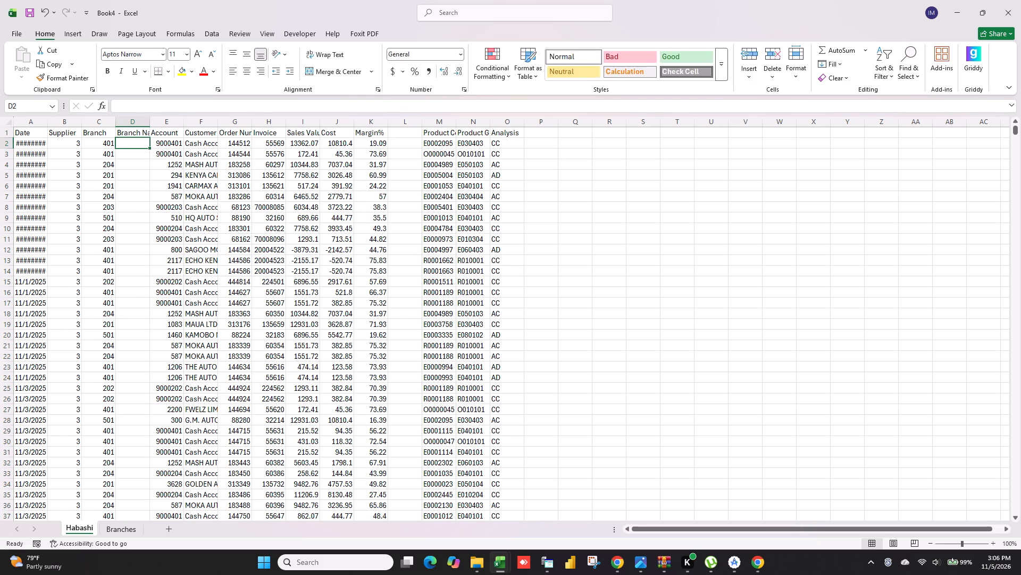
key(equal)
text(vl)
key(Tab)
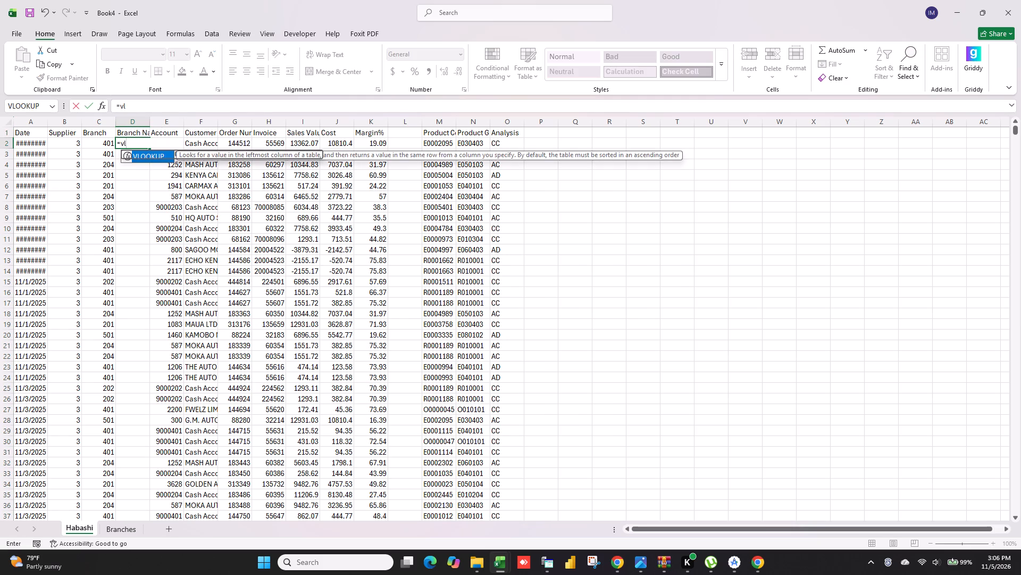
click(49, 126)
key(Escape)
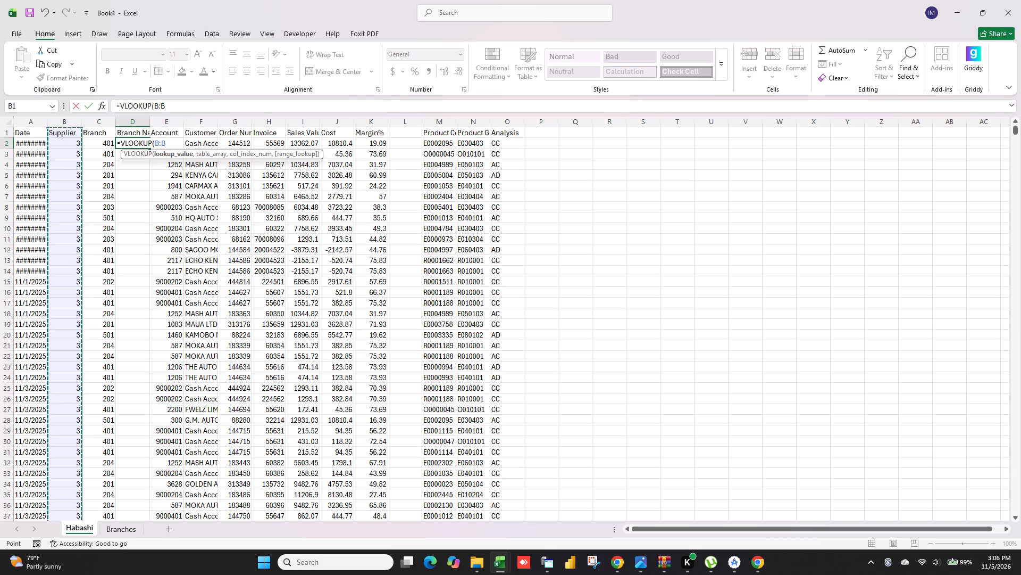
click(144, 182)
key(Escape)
Widen the Date column of the Habashi sheet enough to fit full dates.
drag(50, 121, 61, 123)
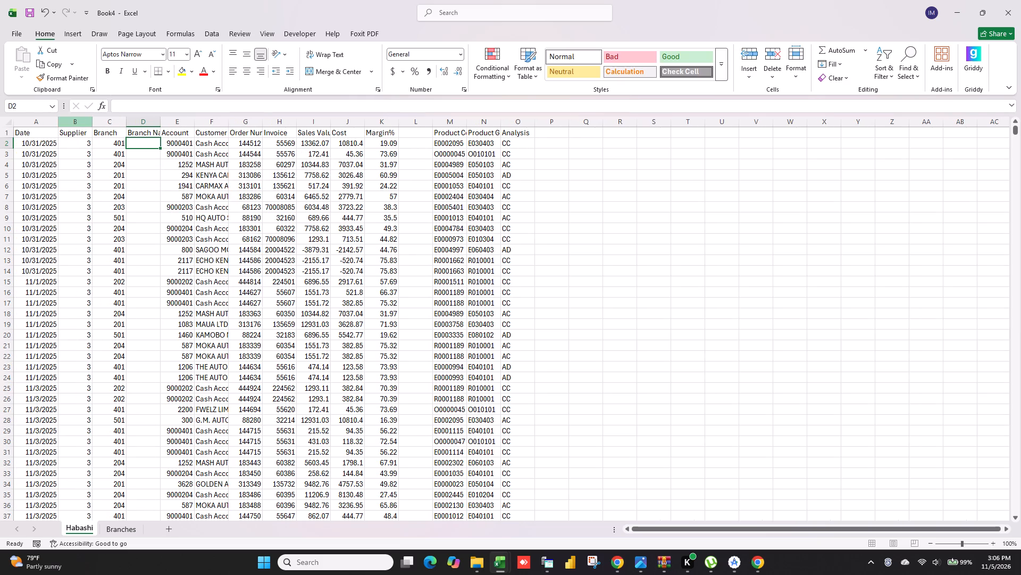
Enter =VLOOKUP(C2,Branches!A:B,2,0) in D2 of the Habashi sheet and fill it down the Branch Name column.
text(=vl)
key(Tab)
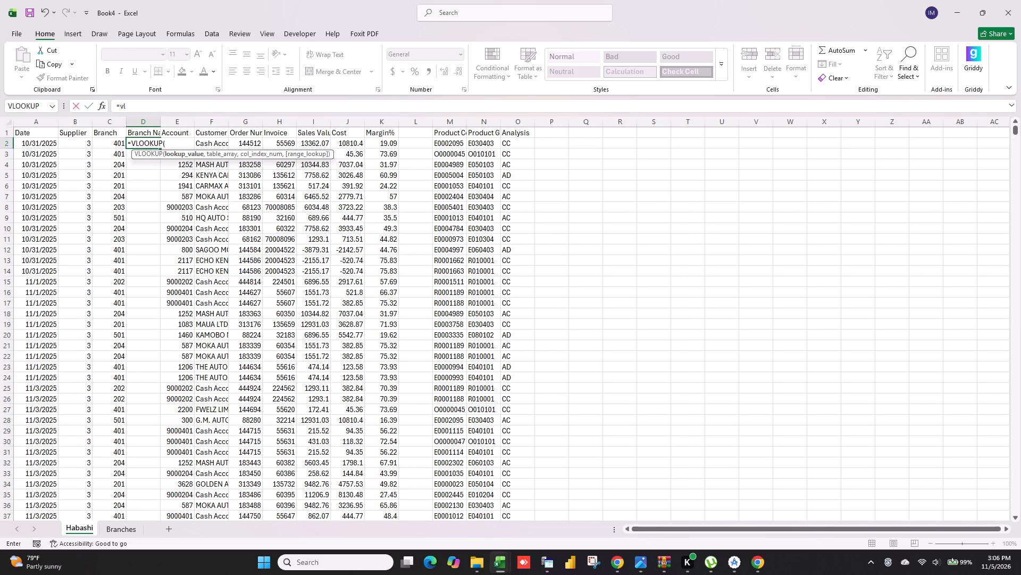
click(110, 142)
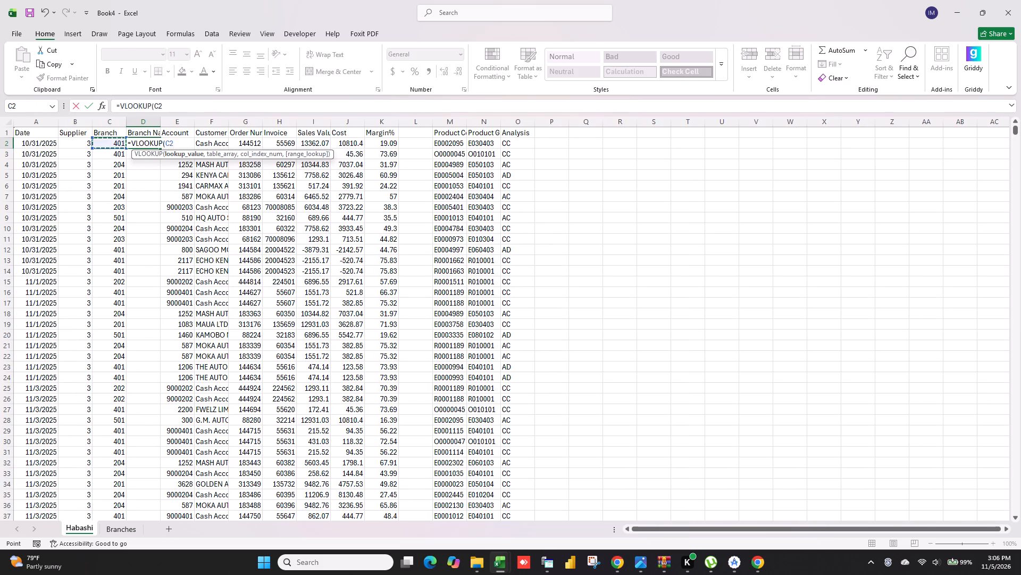
key(comma)
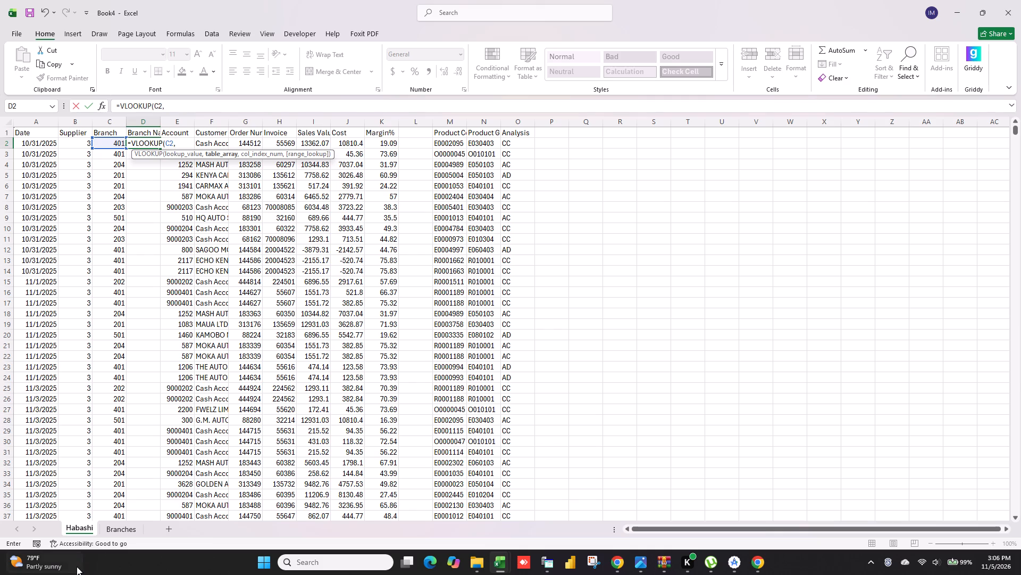
click(124, 527)
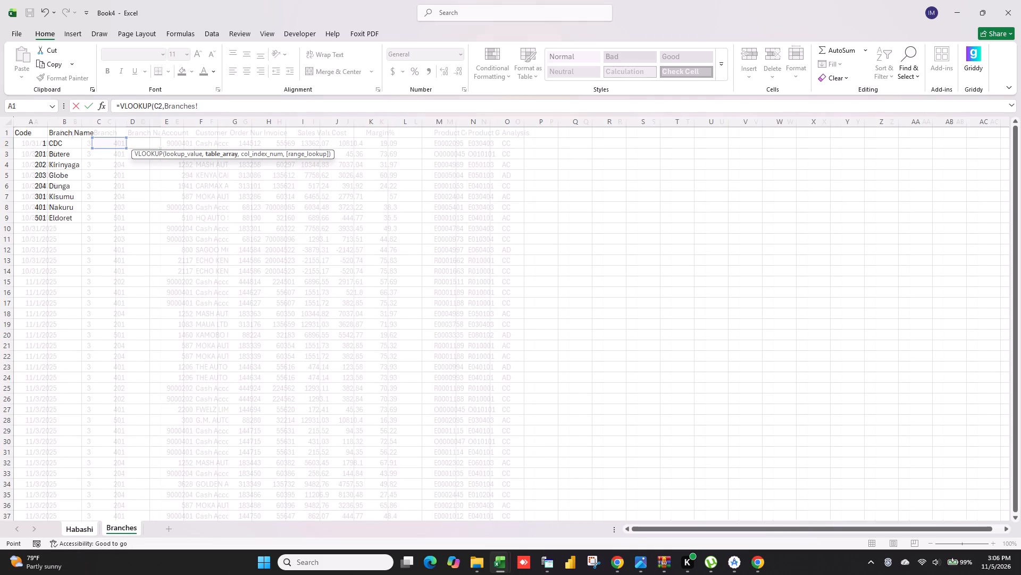
drag(36, 123, 53, 124)
text(,2,0)
key(Return)
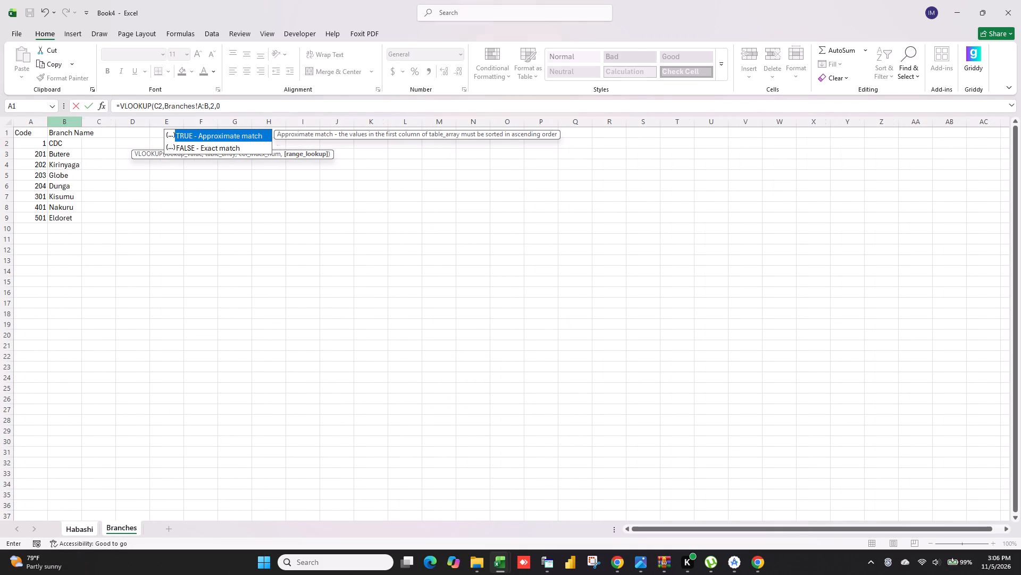
click(152, 141)
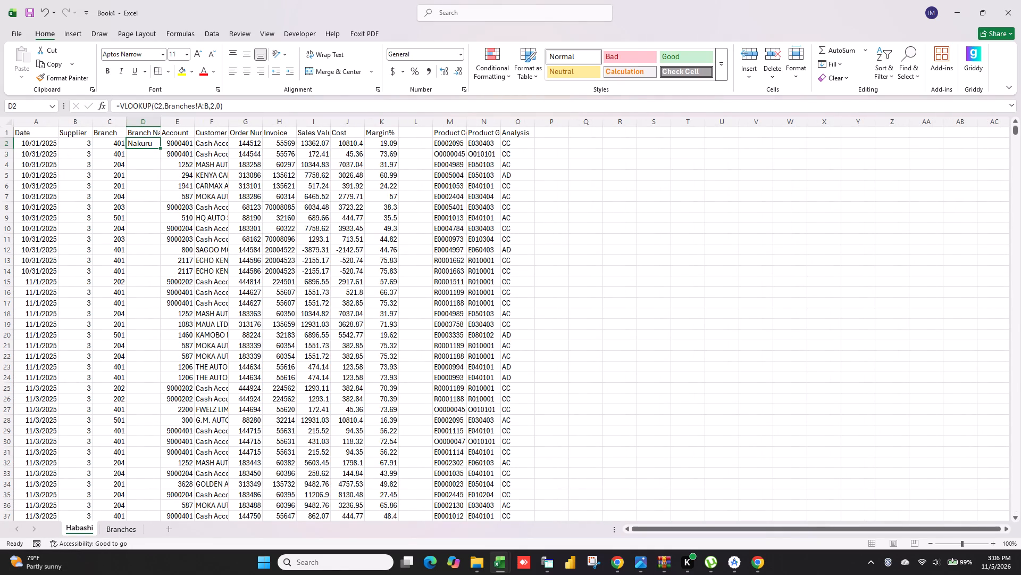
double_click(160, 146)
Convert the Branch Name column's lookup formulas to values by copying the column and pasting values over itself.
click(146, 120)
right_click(150, 119)
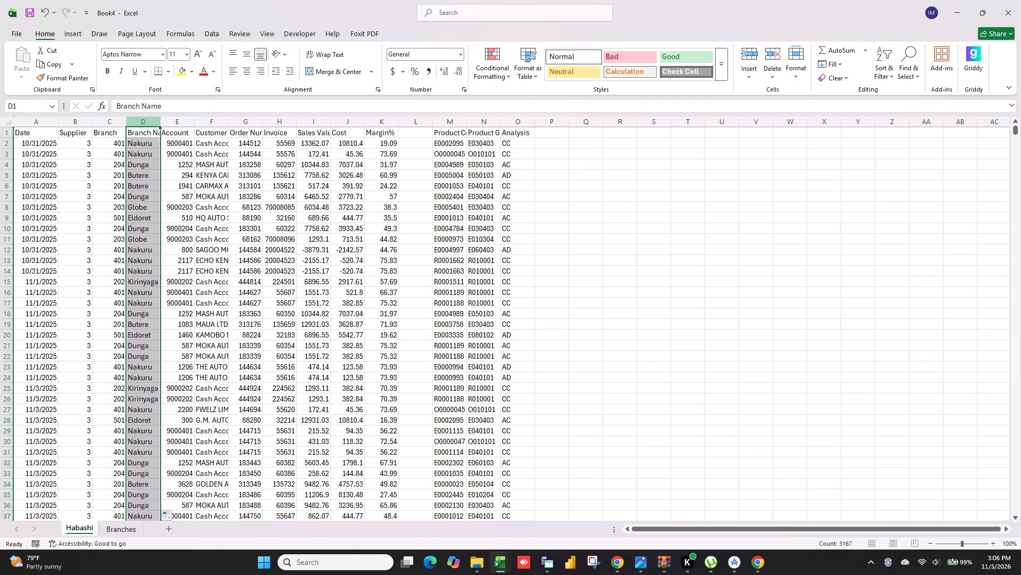
click(177, 156)
right_click(152, 125)
click(197, 199)
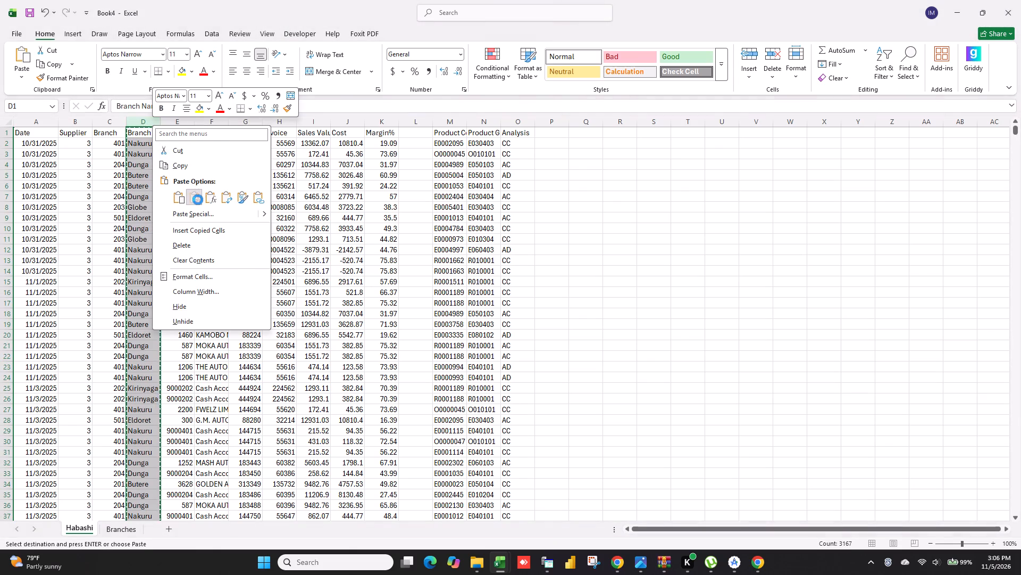
click(628, 244)
Switch to the AMEX BALANCE GOODS IN FACTORY workbook and copy part number 75528 from B79 of Sheet1.
click(956, 0)
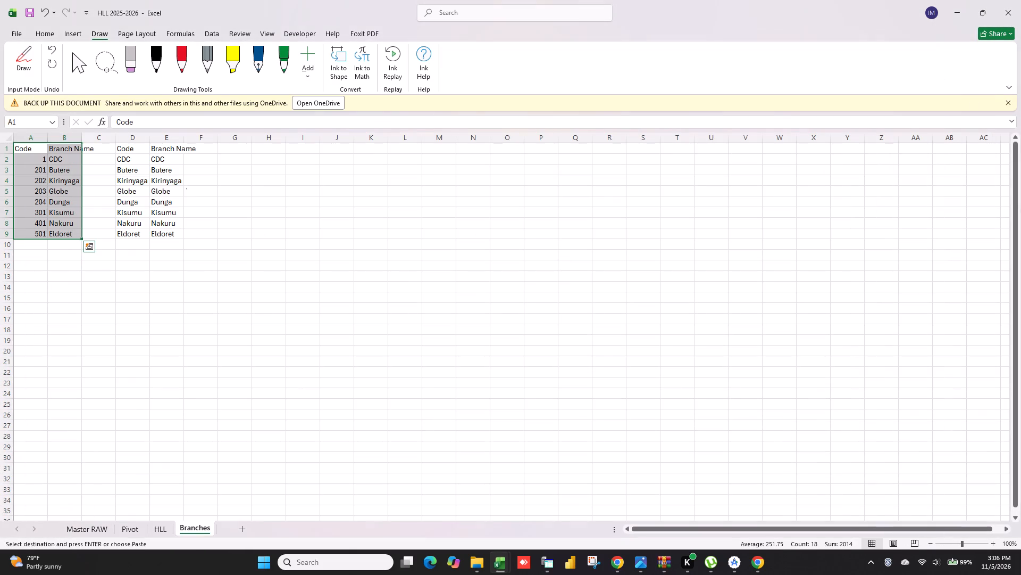
click(945, 0)
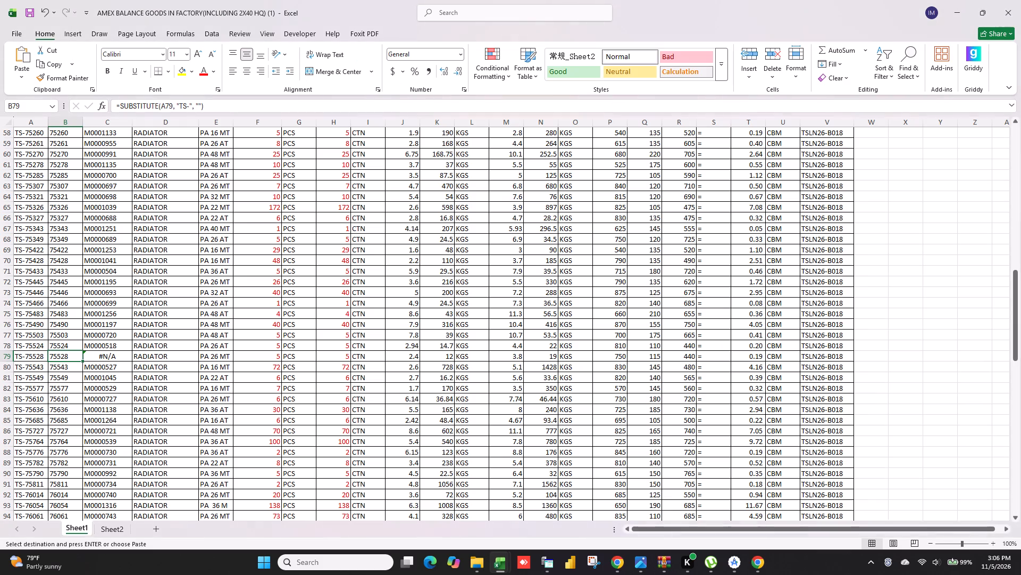
click(118, 529)
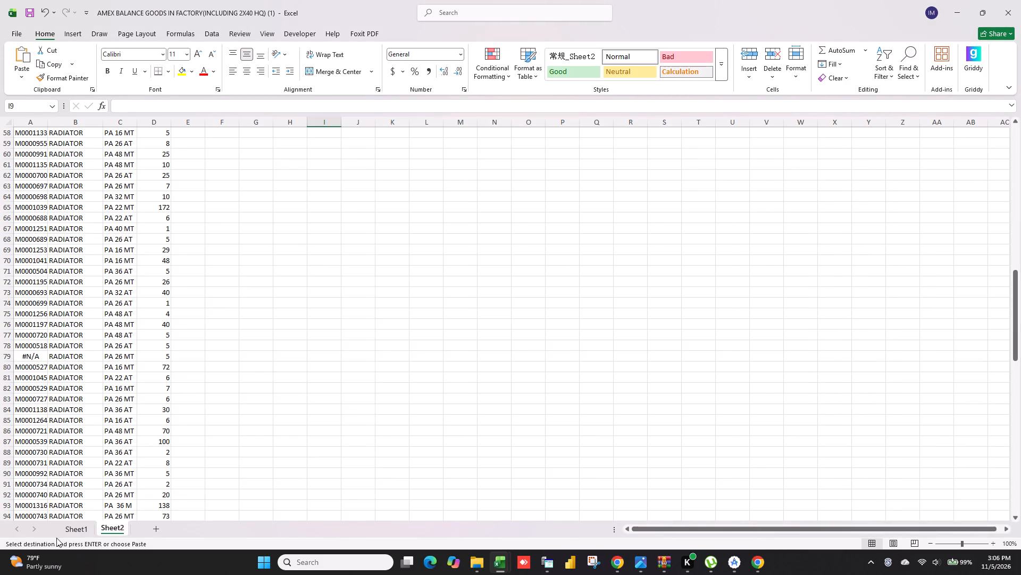
click(74, 531)
click(64, 358)
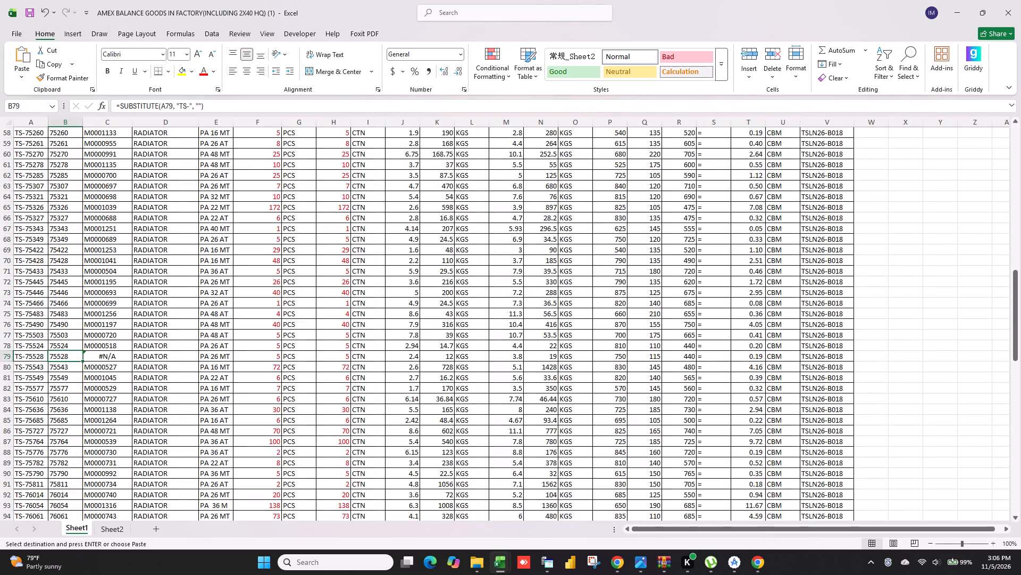
key(ctrl+c)
Switch to the KCML client and return to the Supplier Sales grid.
click(545, 565)
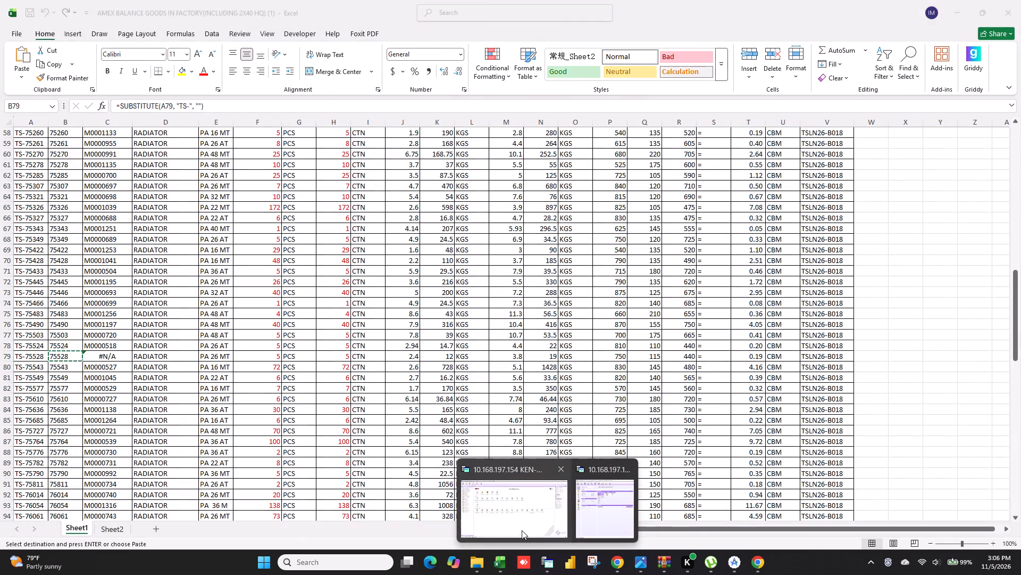
click(520, 508)
click(321, 152)
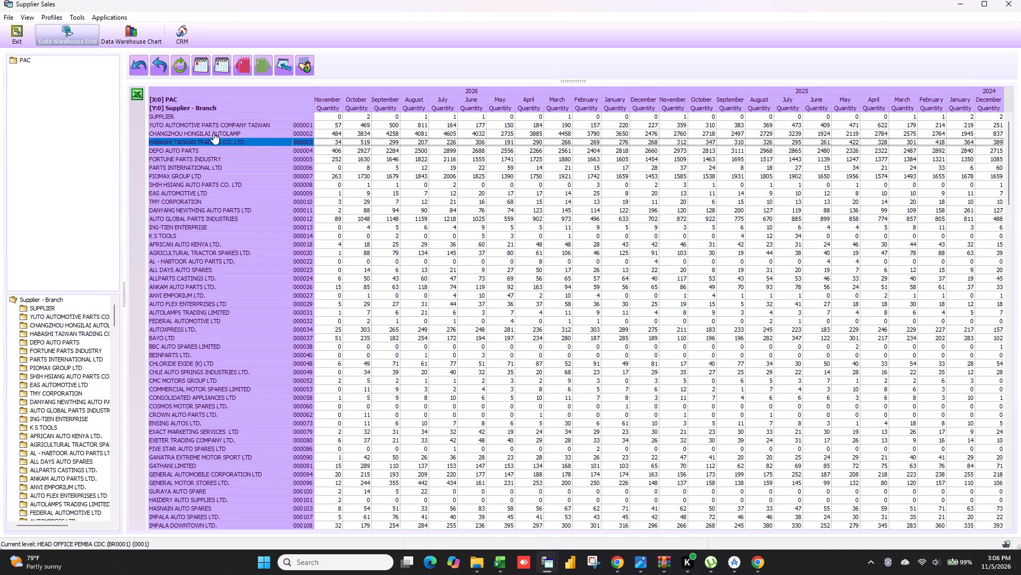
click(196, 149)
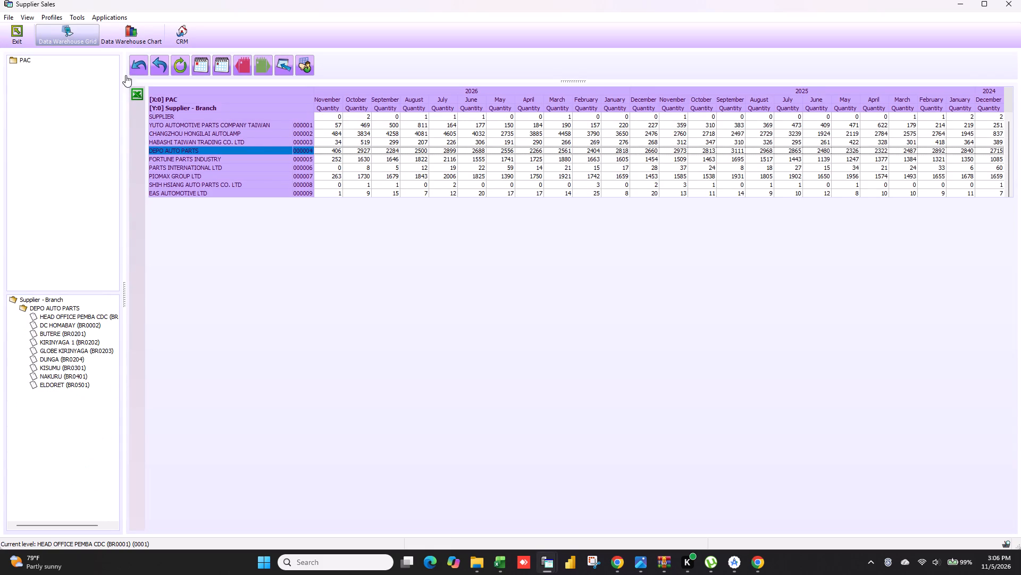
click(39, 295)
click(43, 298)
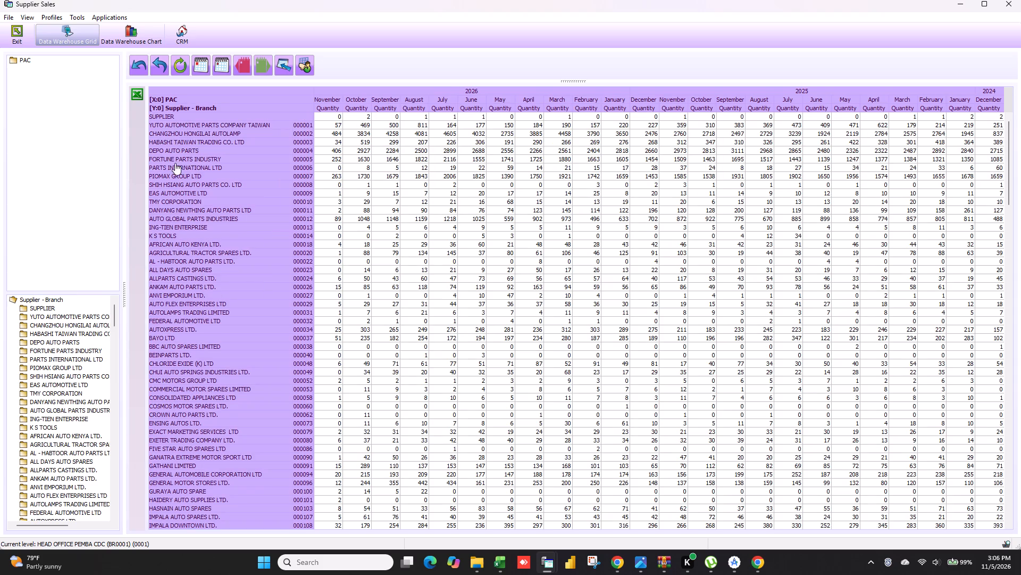
Run the Period Sales report for DEPO AUTO PARTS and copy its grid to the clipboard.
right_click(177, 149)
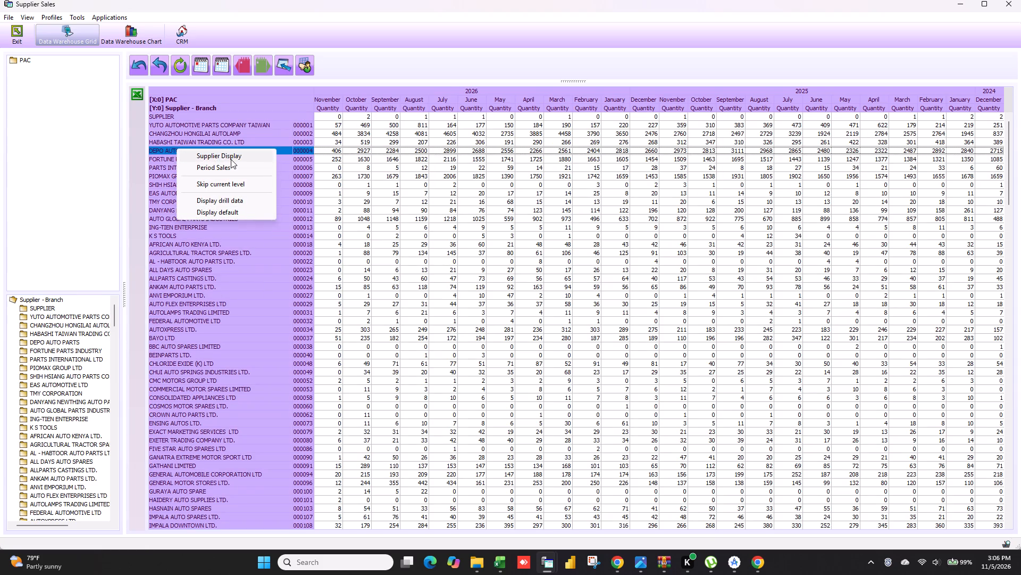
click(223, 169)
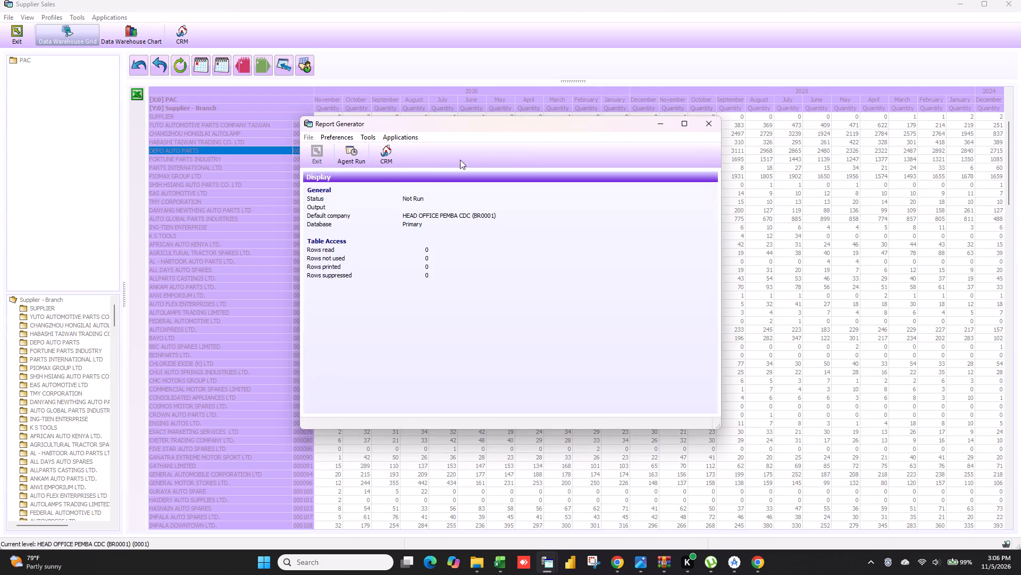
ctrl+right_click(315, 190)
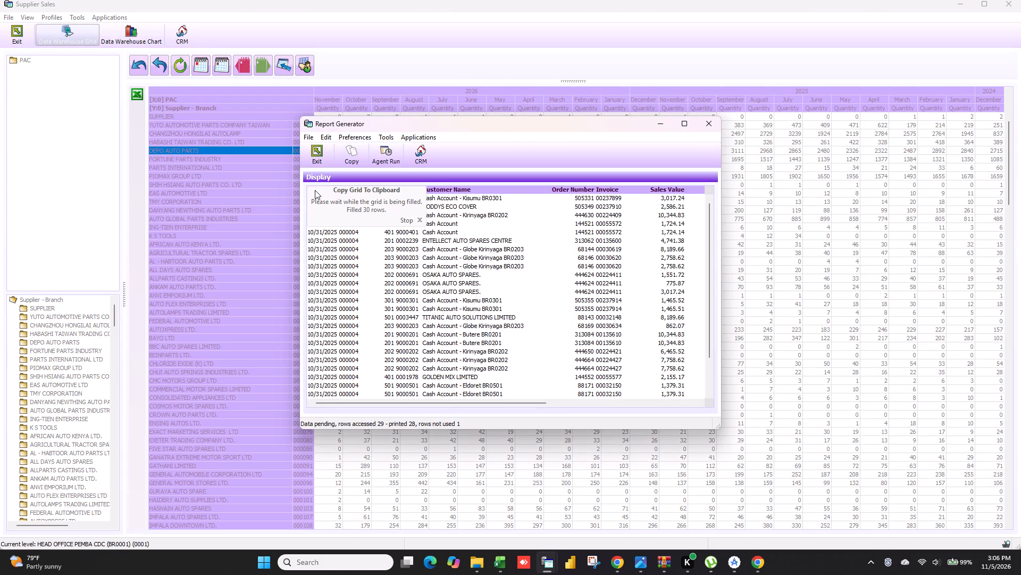
Look up product 75528 in the Stock Display window while the report is being copied.
click(547, 568)
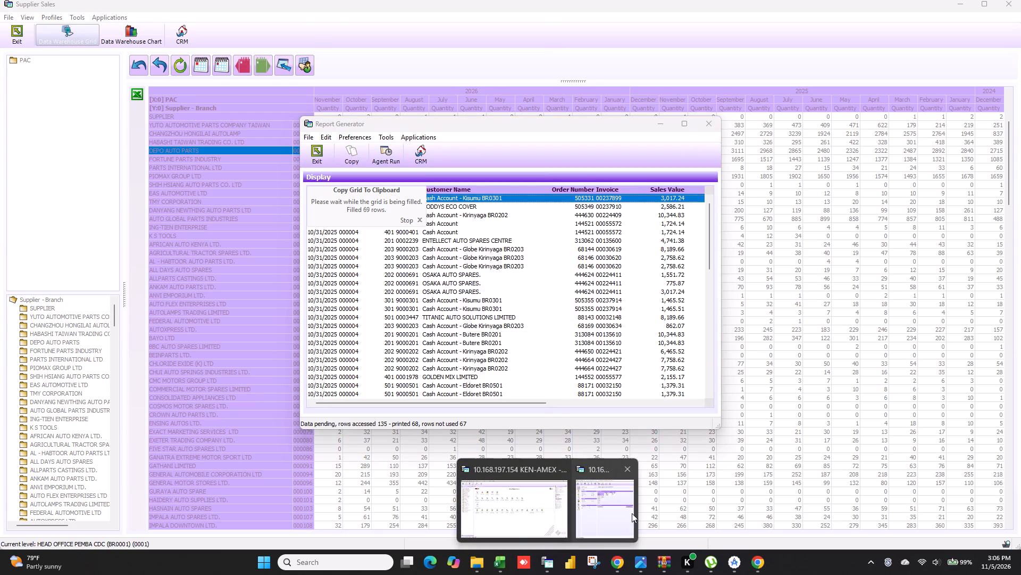
click(618, 516)
drag(112, 68, 0, 51)
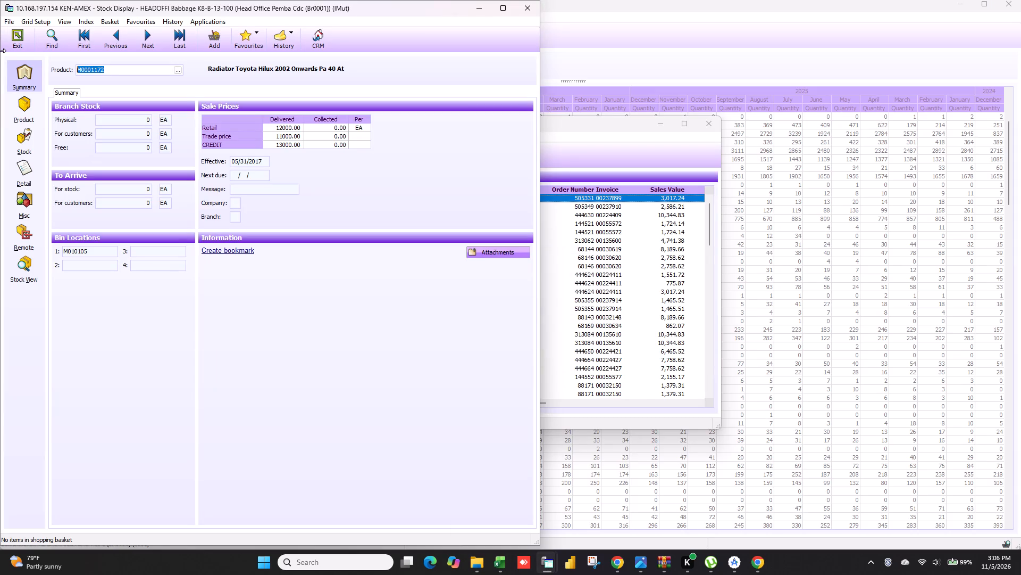
key(BackSpace)
text(75528)
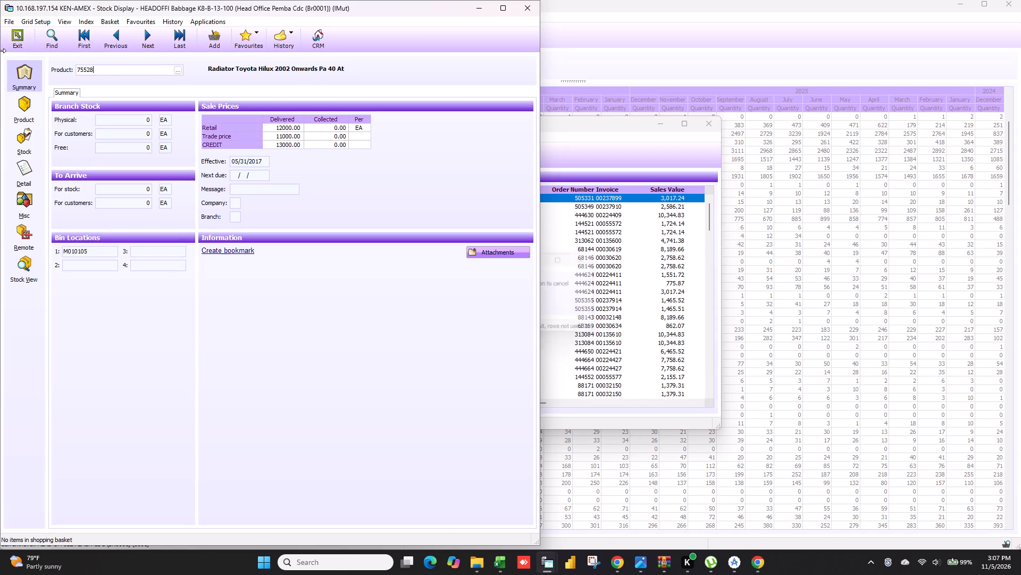
key(Return)
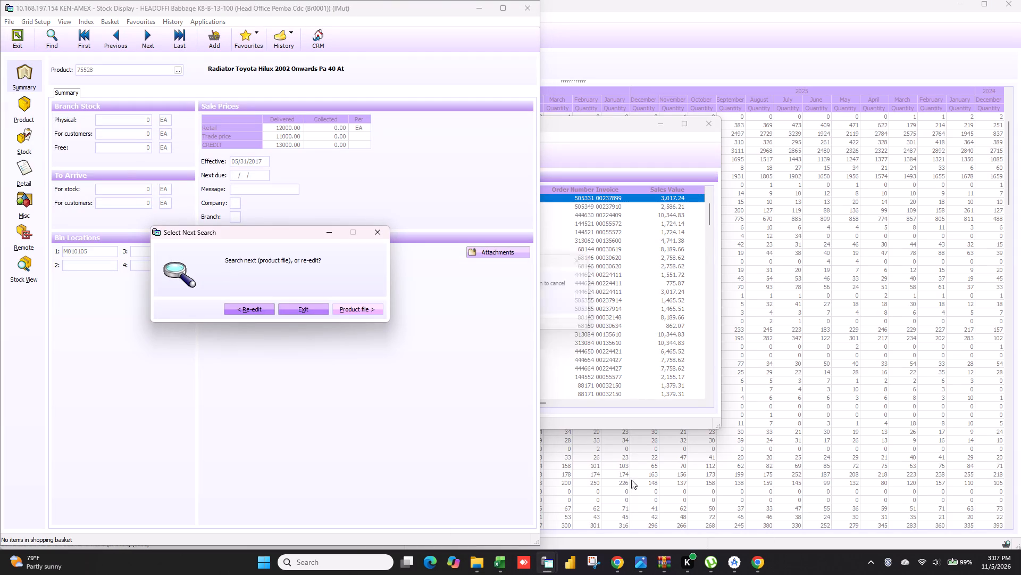
Search Google in a new Chrome tab for 75528, refine the search to "75528 radiator" and review the results.
click(609, 566)
click(838, 4)
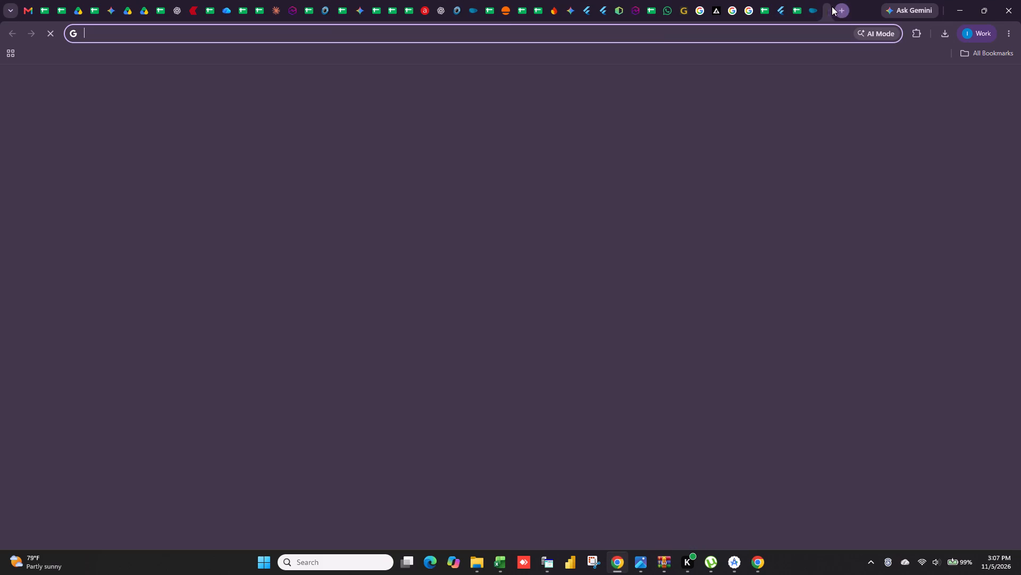
key(ctrl+v)
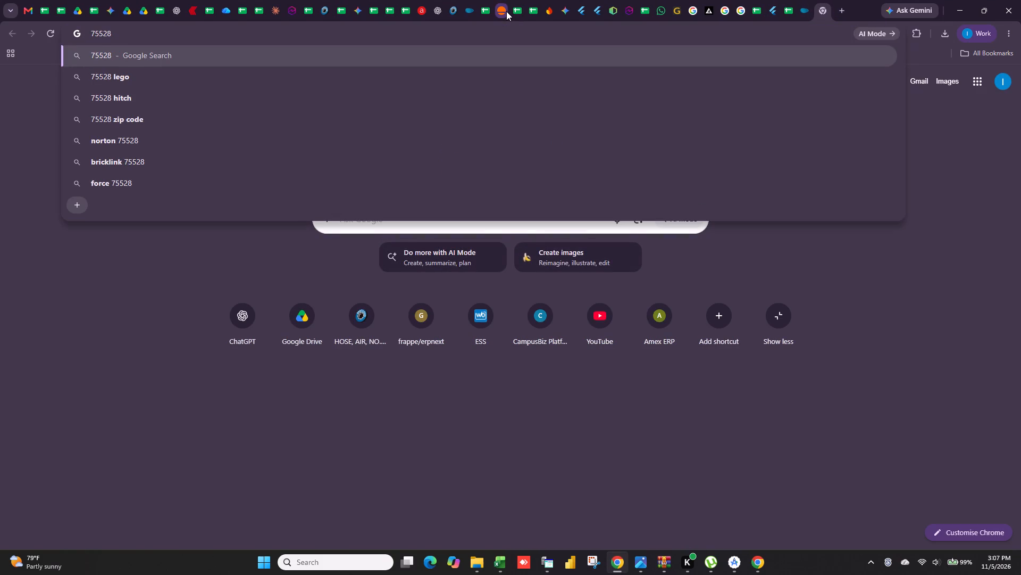
key(Return)
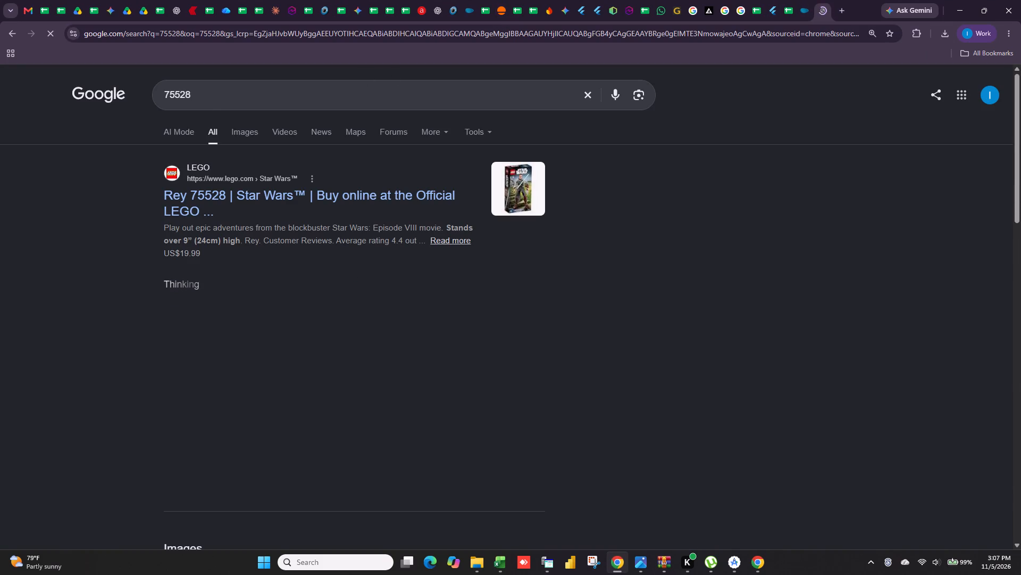
click(284, 84)
key(space)
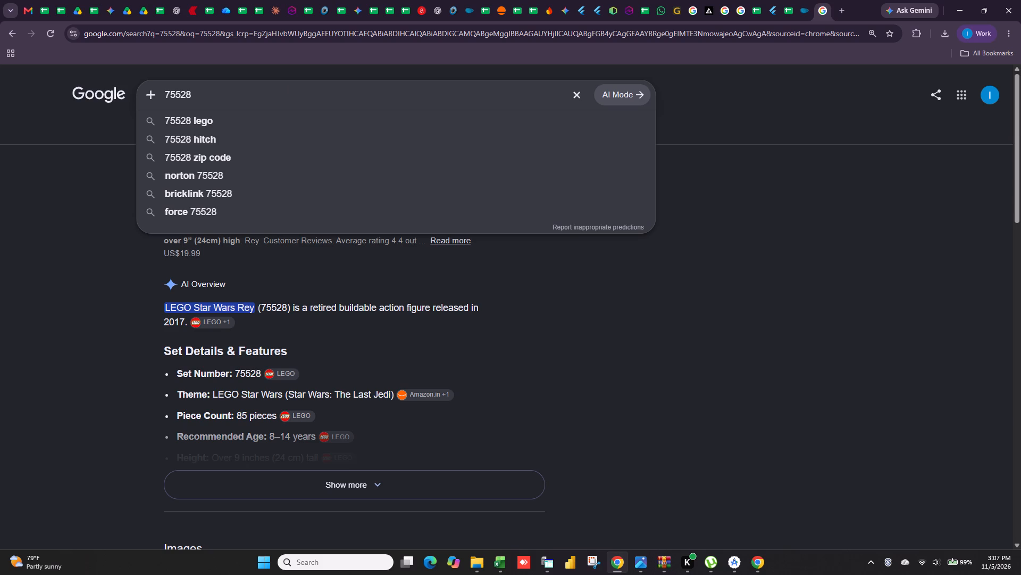
text(radiator)
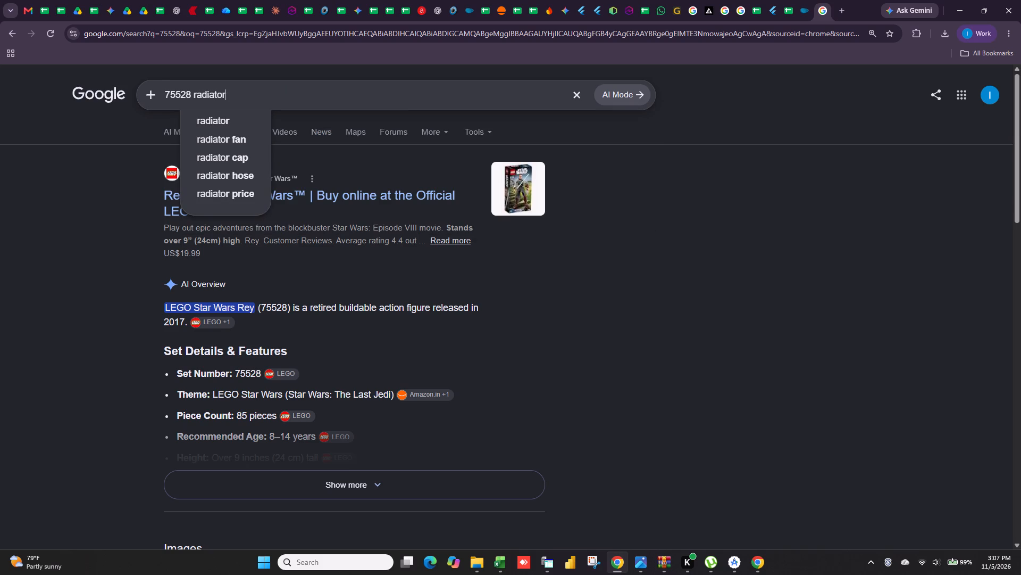
key(Return)
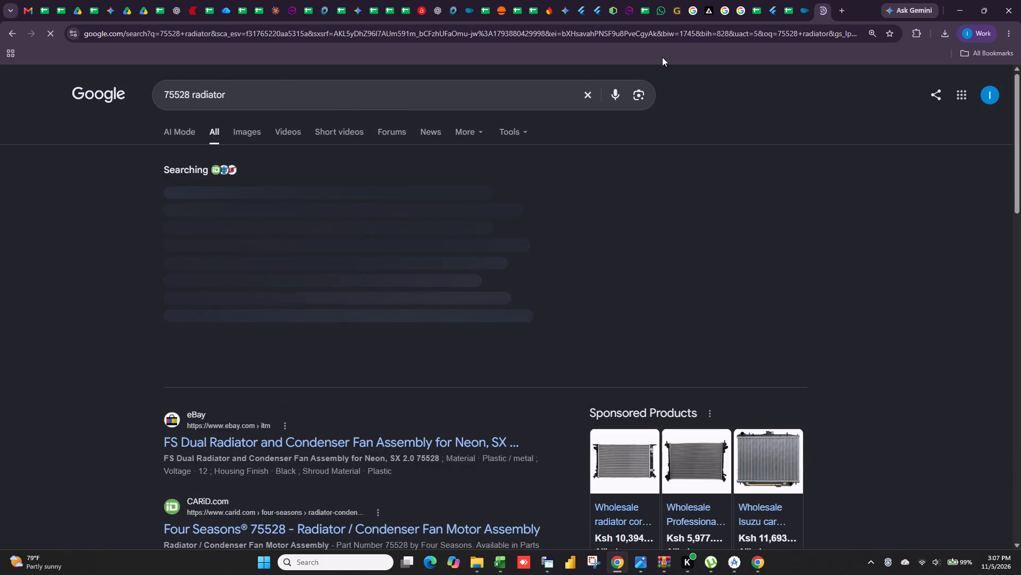
scroll(457, 235, down, 1)
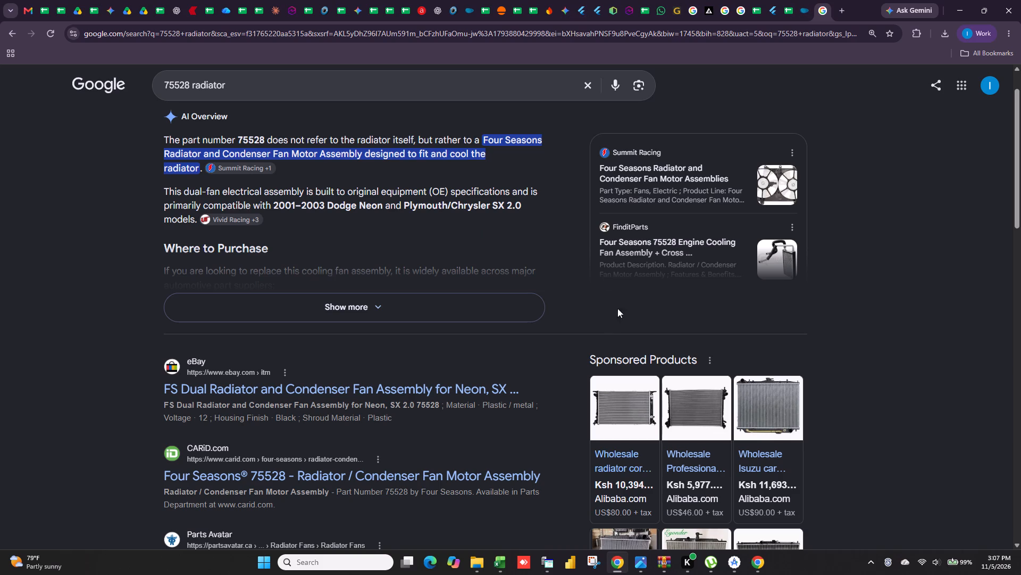
Search the PartSouq site for part number 75528.
click(456, 0)
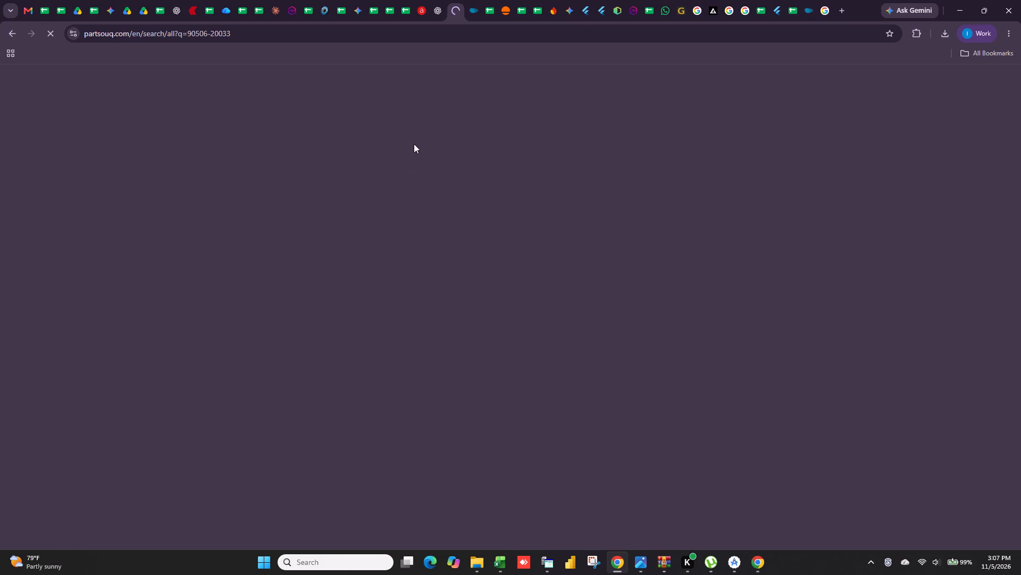
drag(308, 154, 0, 129)
key(ctrl+v)
key(Return)
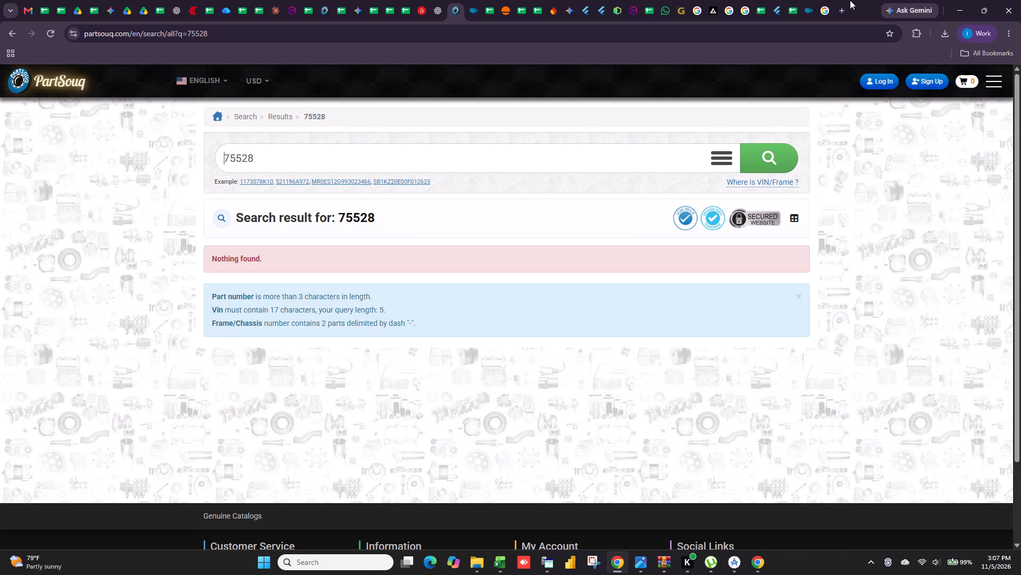
Go back to the Google results for "75528 radiator" and examine the listings and images for the matching radiator.
click(825, 9)
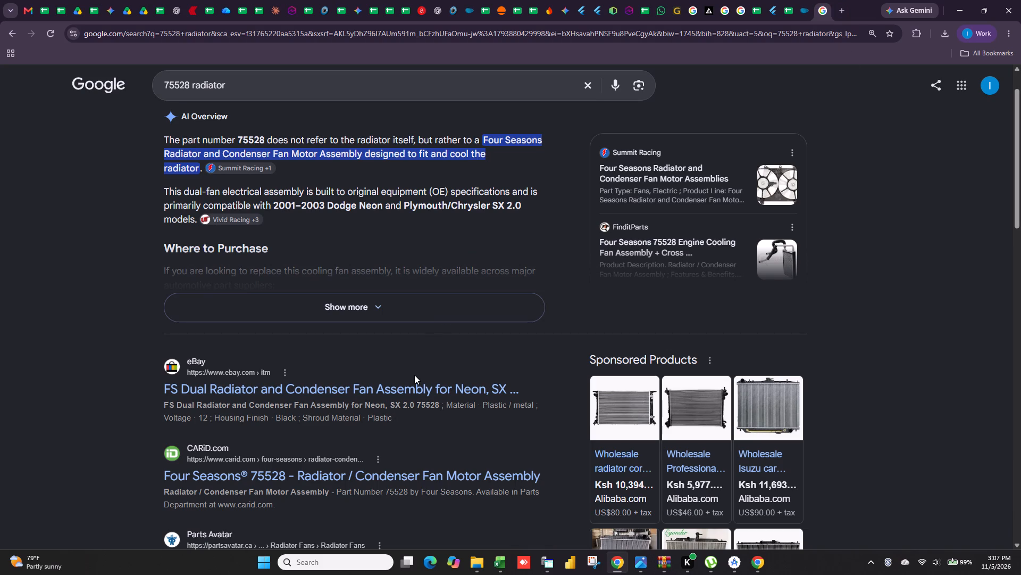
scroll(414, 375, down, 3)
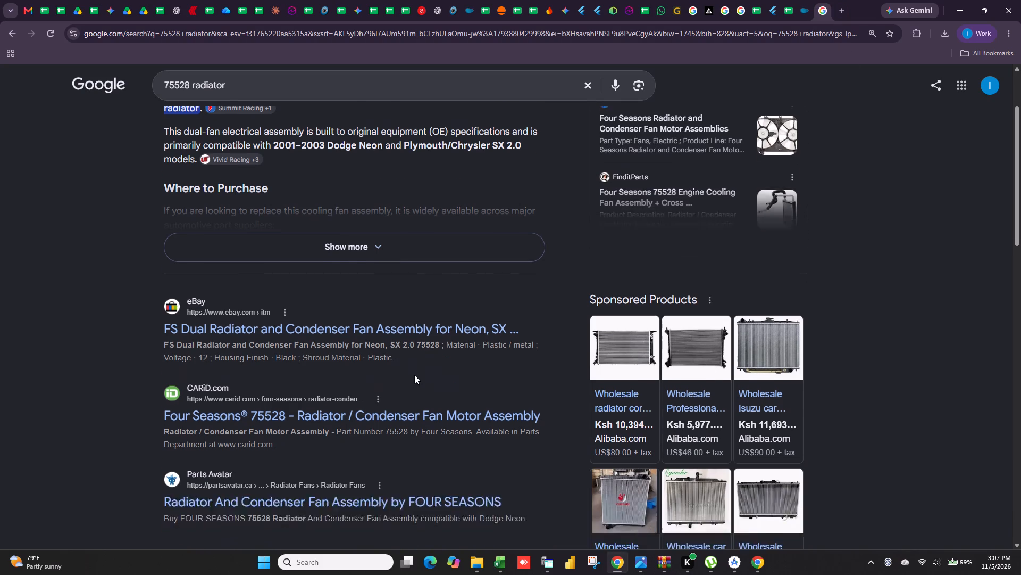
scroll(414, 375, down, 2)
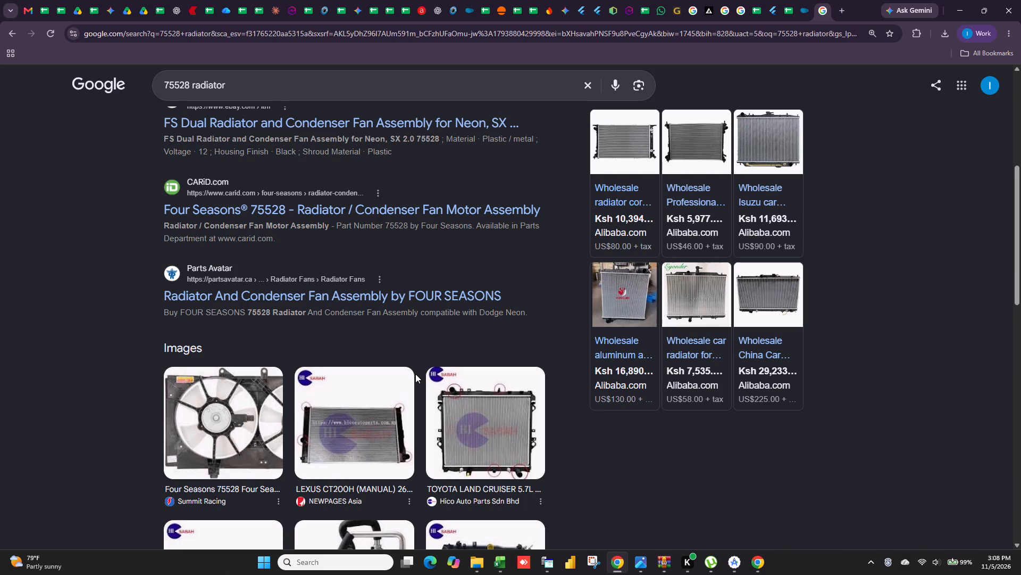
Leave the browser results and return to the Report Generator window to check the progress of the grid copy.
click(760, 568)
click(760, 568)
click(964, 0)
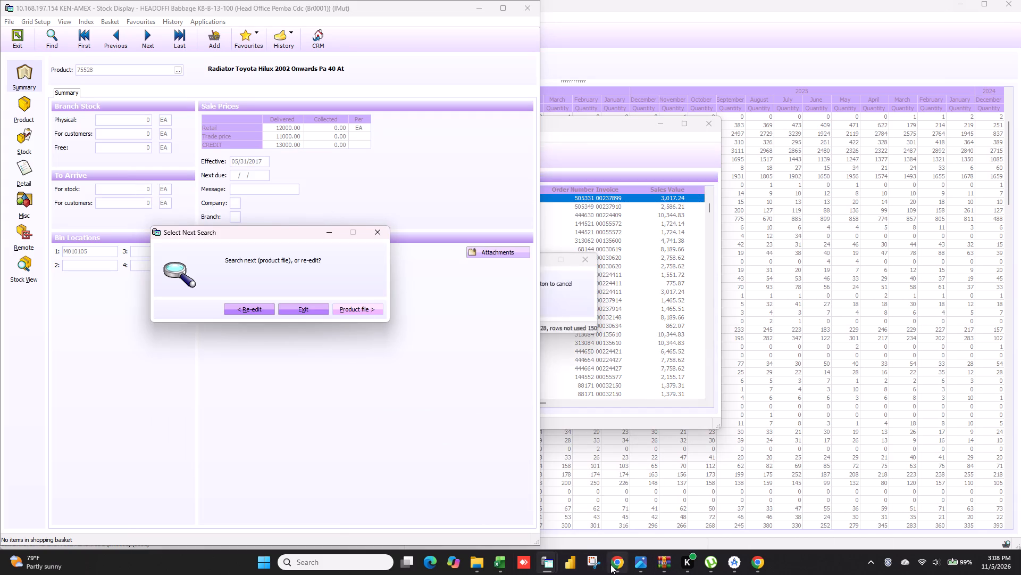
click(610, 564)
click(610, 564)
click(953, 0)
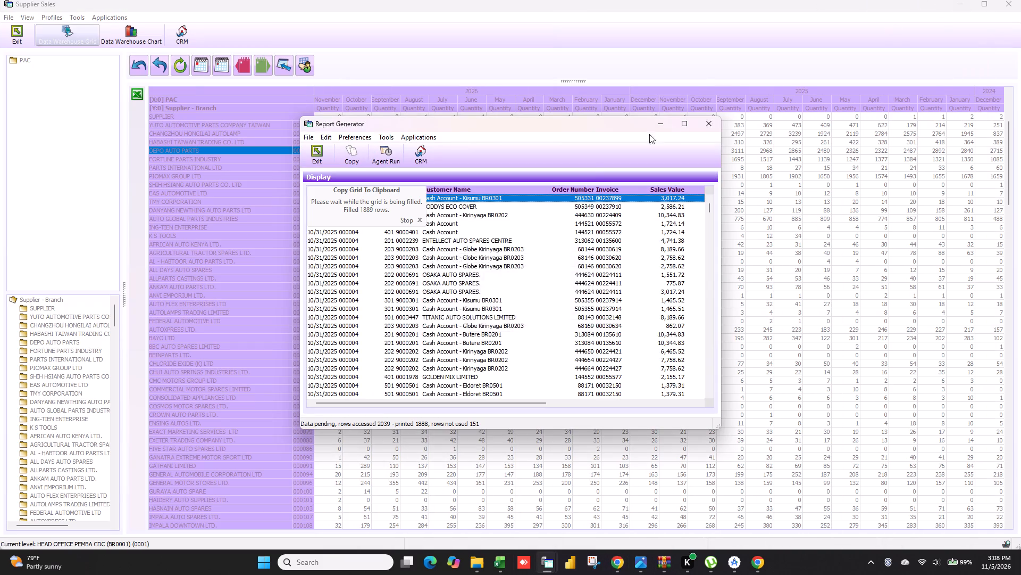
Look through the open Book4 and AMEX 31-10-26 (1) workbooks and the Downloads folder.
click(492, 562)
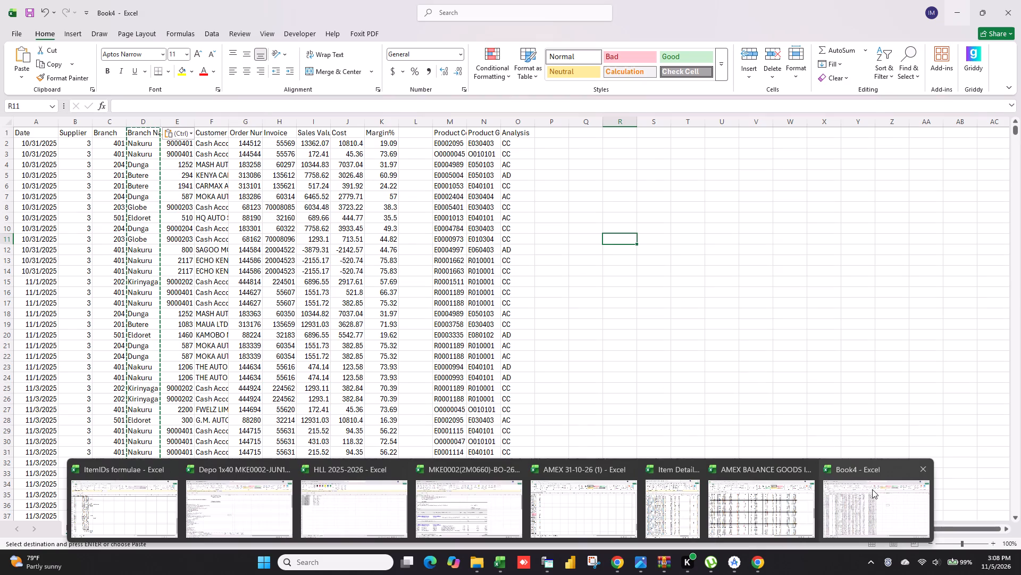
click(872, 489)
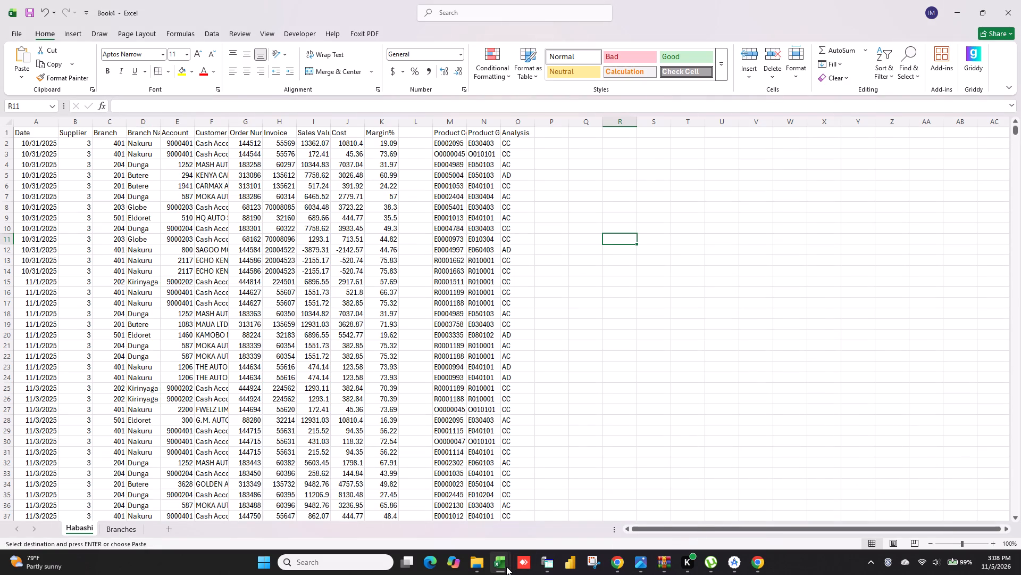
click(506, 566)
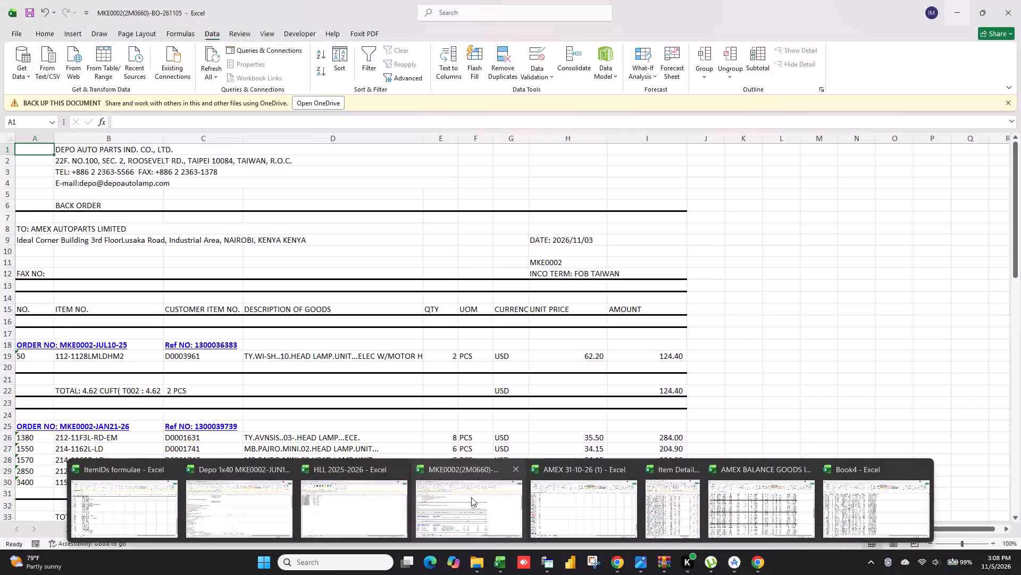
click(614, 504)
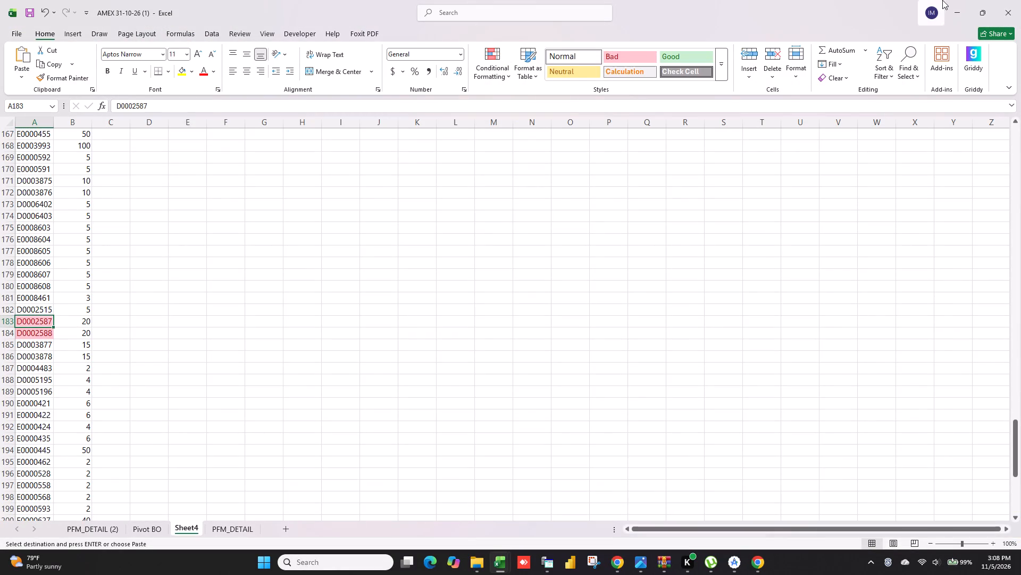
click(959, 0)
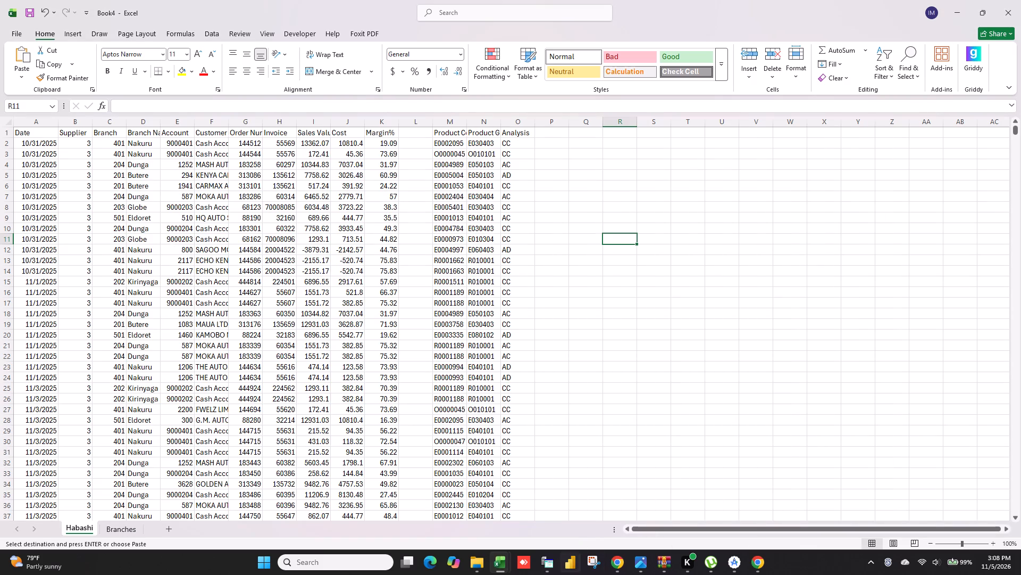
click(955, 10)
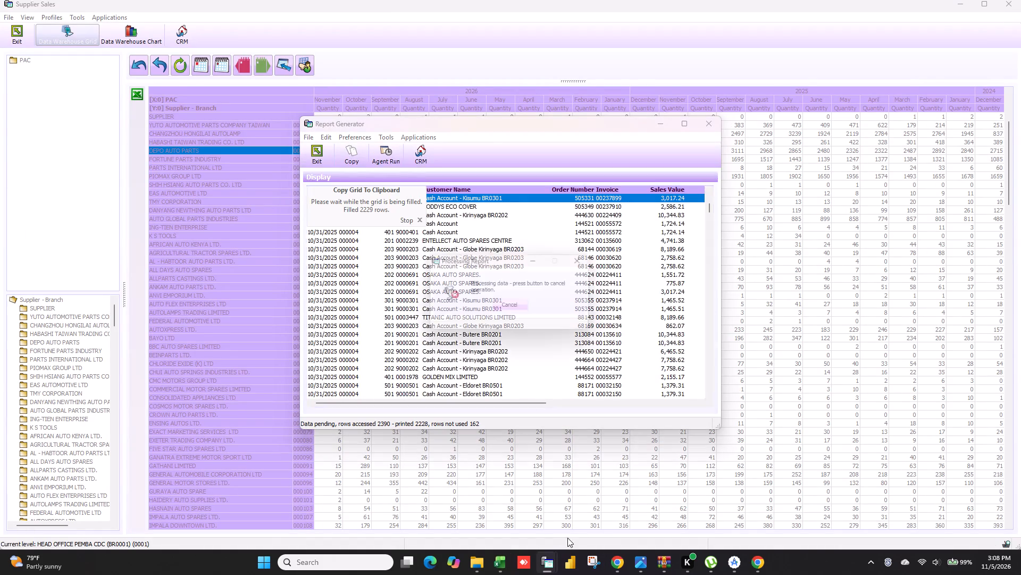
click(478, 568)
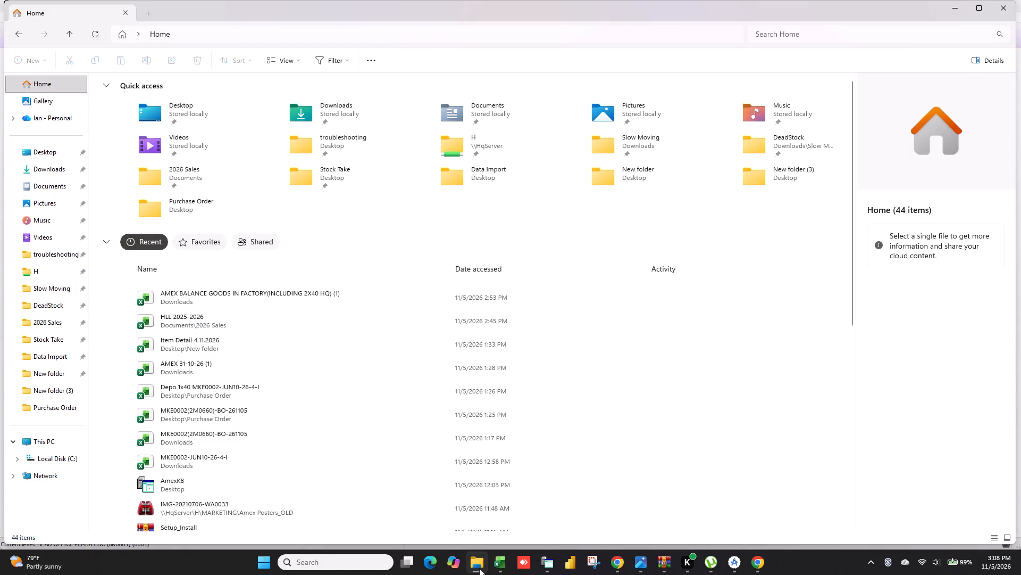
click(56, 172)
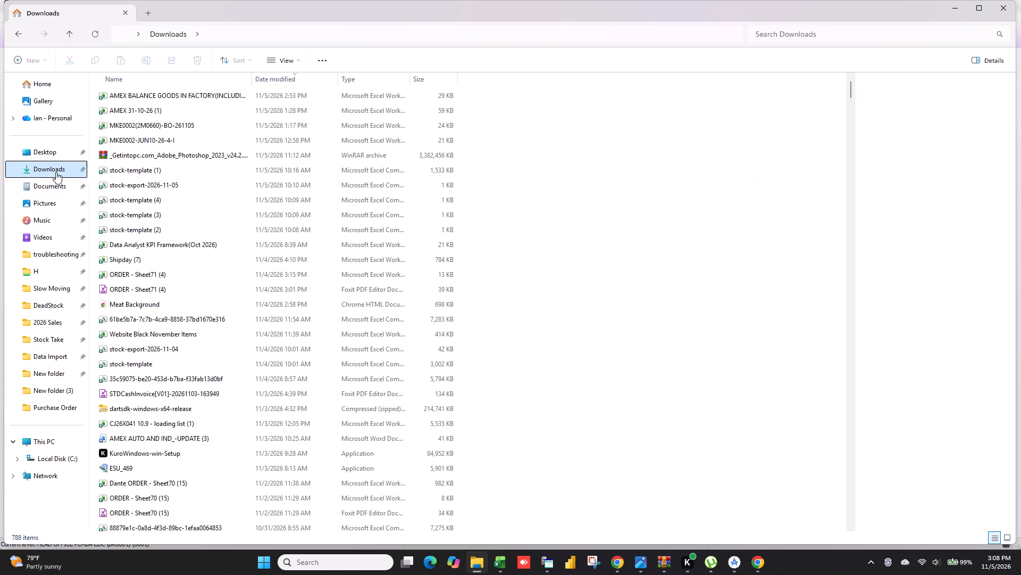
Switch to the AMEX BALANCE GOODS IN FACTORY workbook and delete the product type and DES columns from Sheet2.
click(500, 568)
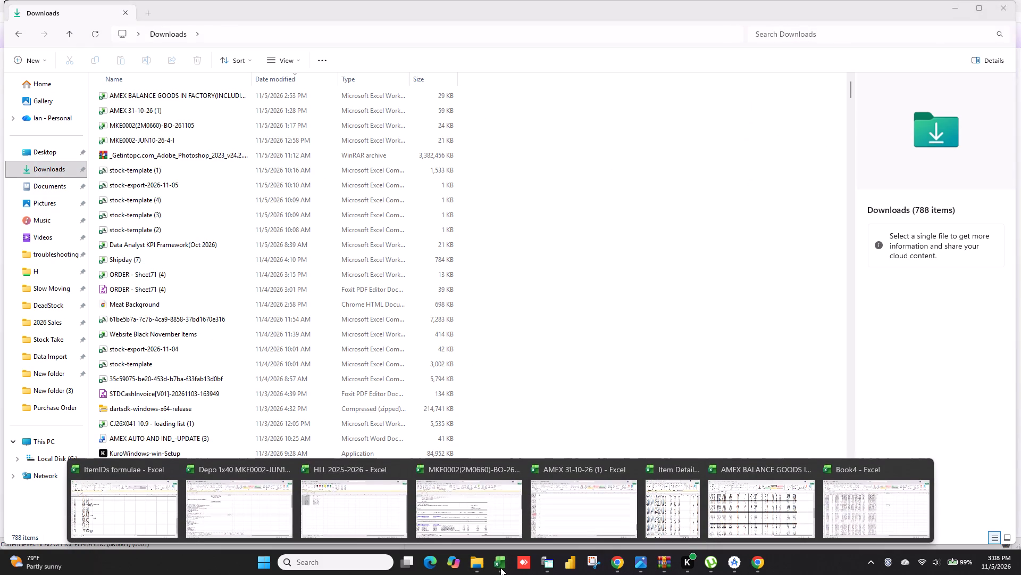
click(782, 496)
click(101, 525)
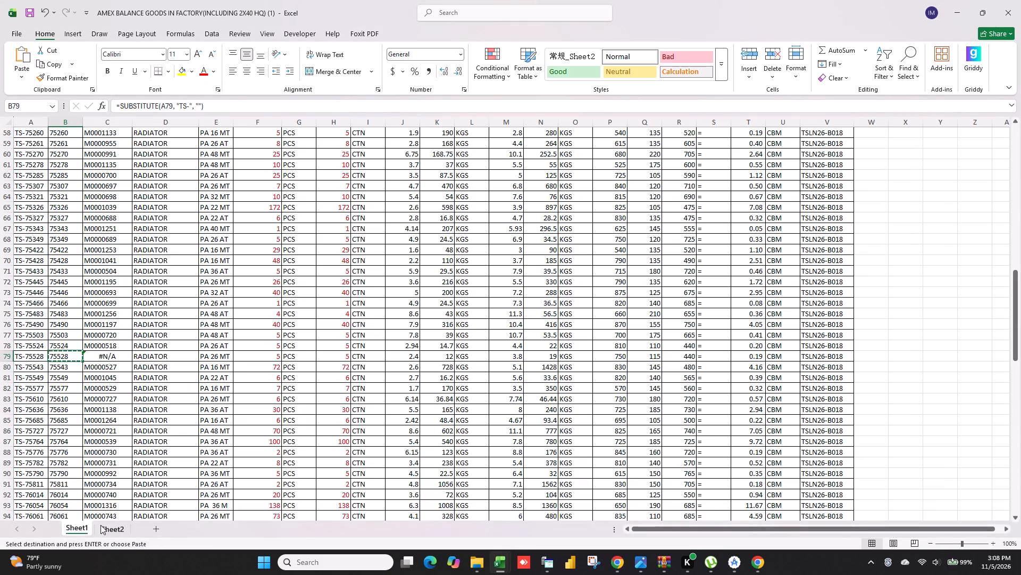
scroll(125, 314, up, 7)
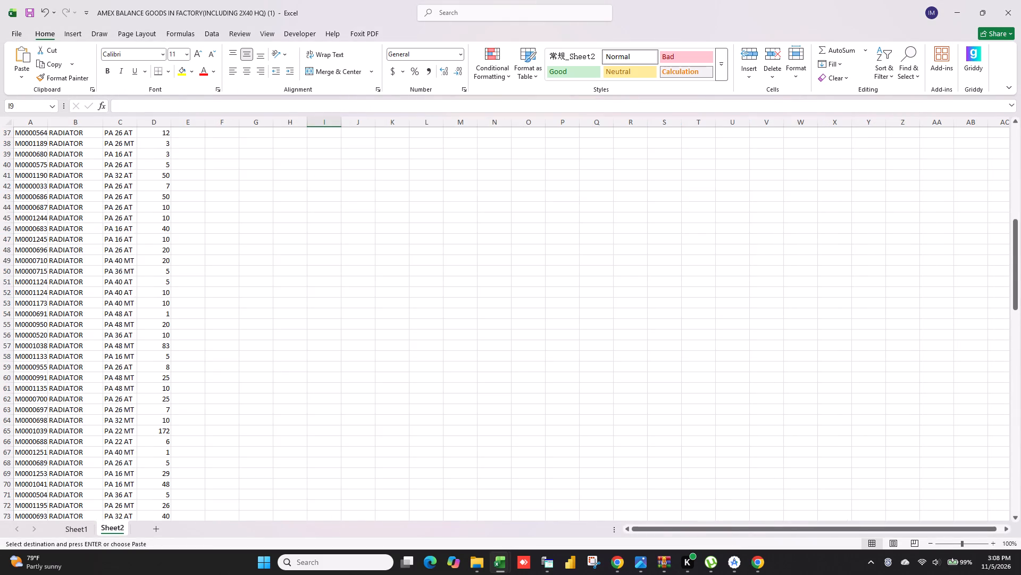
scroll(105, 274, up, 20)
scroll(105, 274, up, 3)
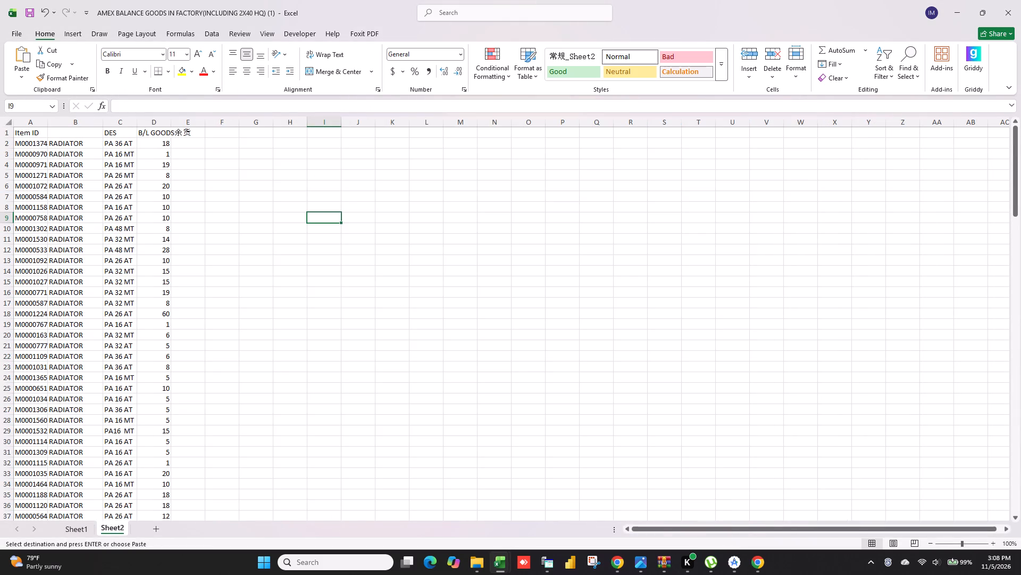
drag(76, 124, 123, 120)
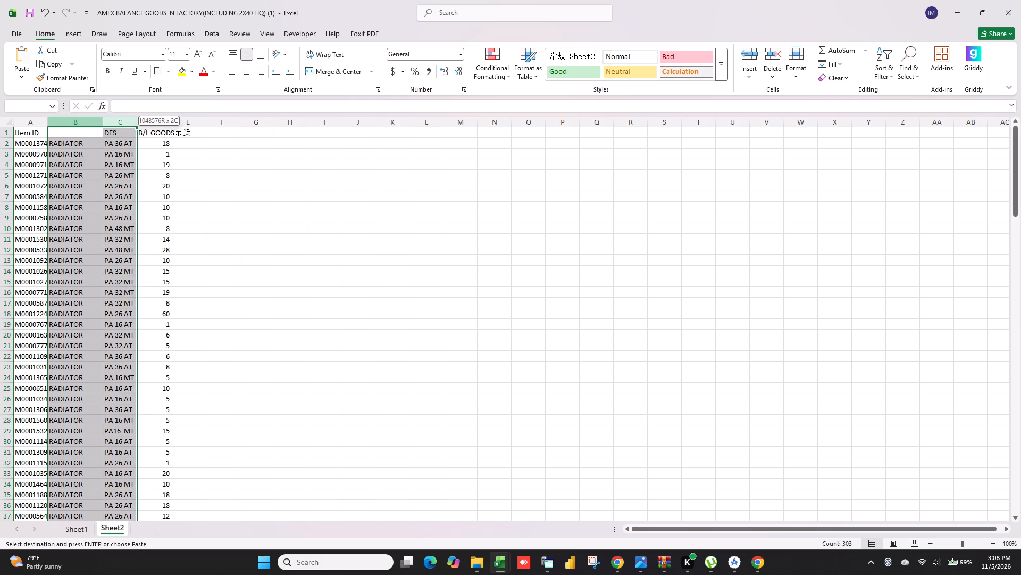
key(ctrl+minus)
Delete the Sheet2 row whose Item ID is #N/A.
scroll(283, 307, down, 17)
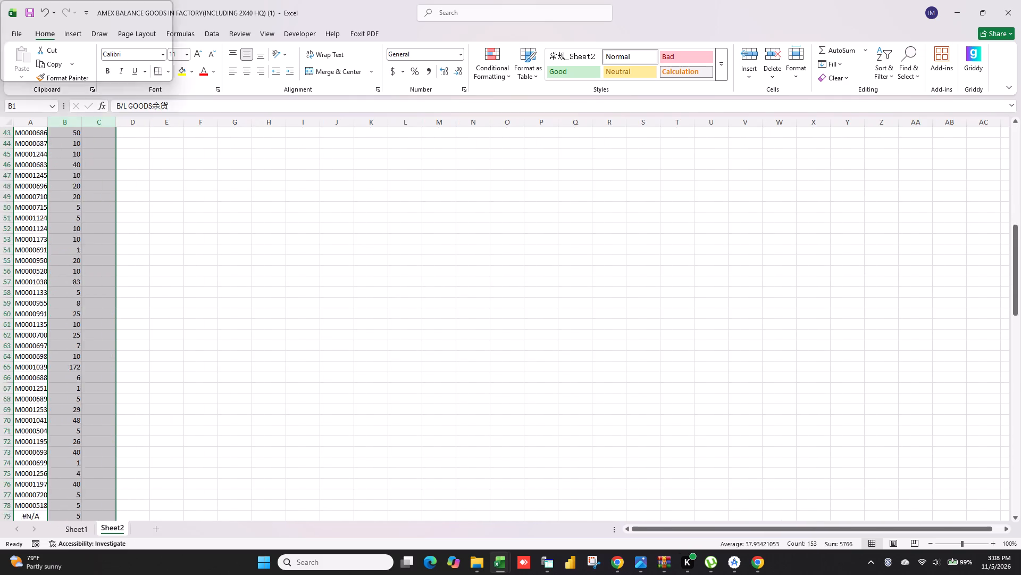
scroll(164, 396, down, 5)
scroll(177, 356, up, 4)
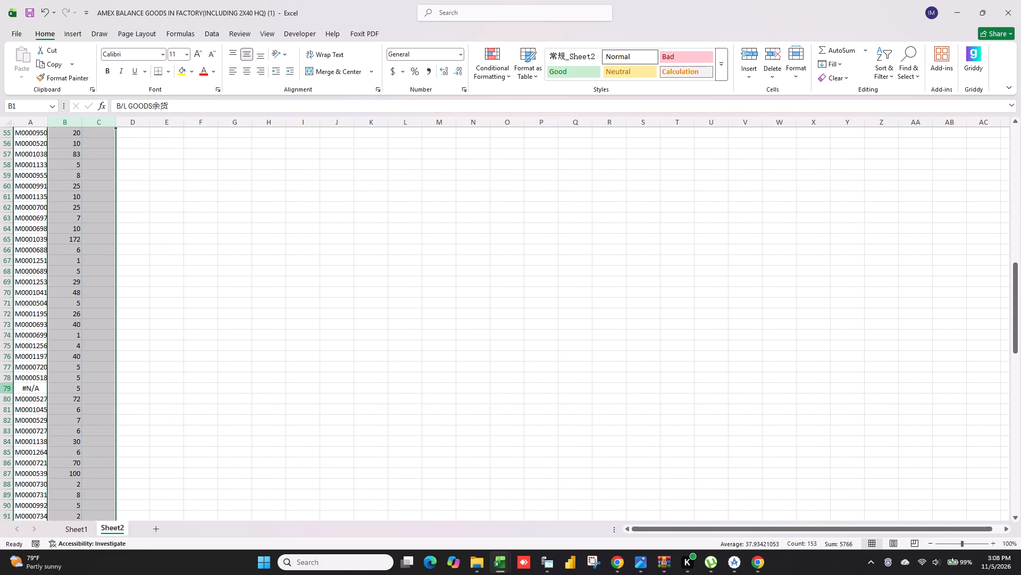
click(5, 390)
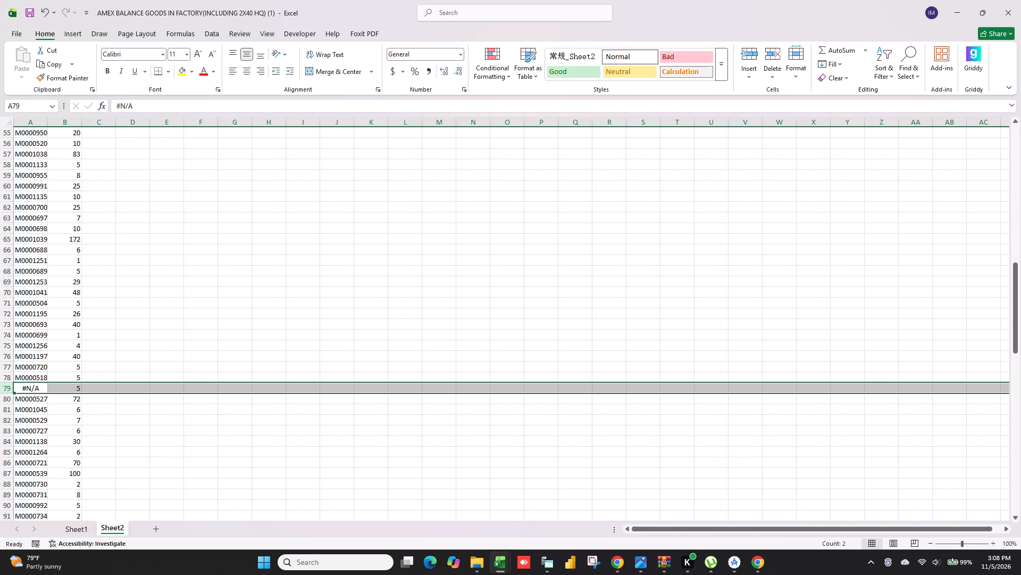
key(ctrl+minus)
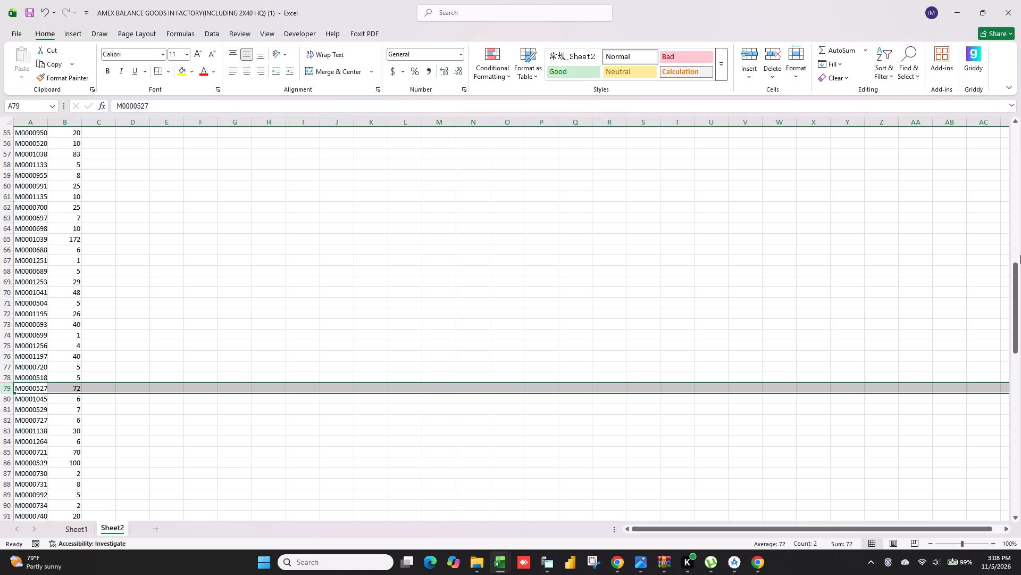
Insert a PivotChart on a new worksheet from Sheet2's Item ID and B/L GOODS columns, A:B.
drag(1018, 305, 1000, 15)
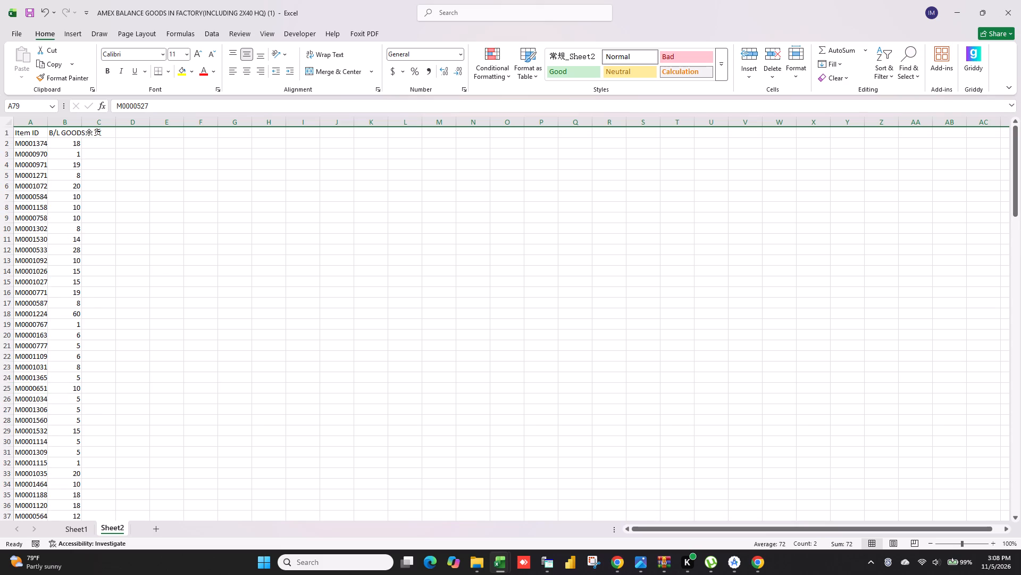
click(32, 130)
drag(32, 122, 56, 121)
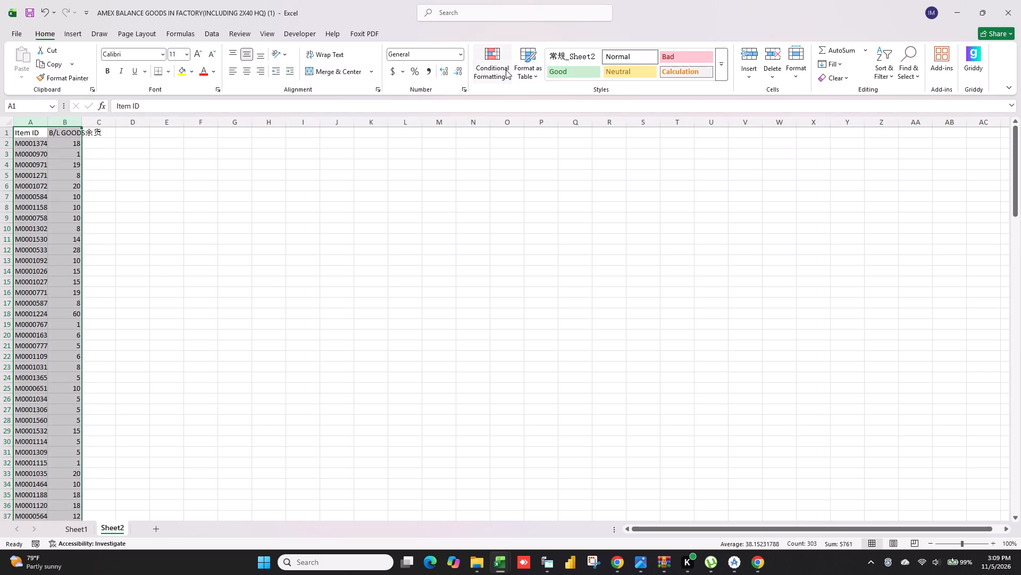
click(506, 70)
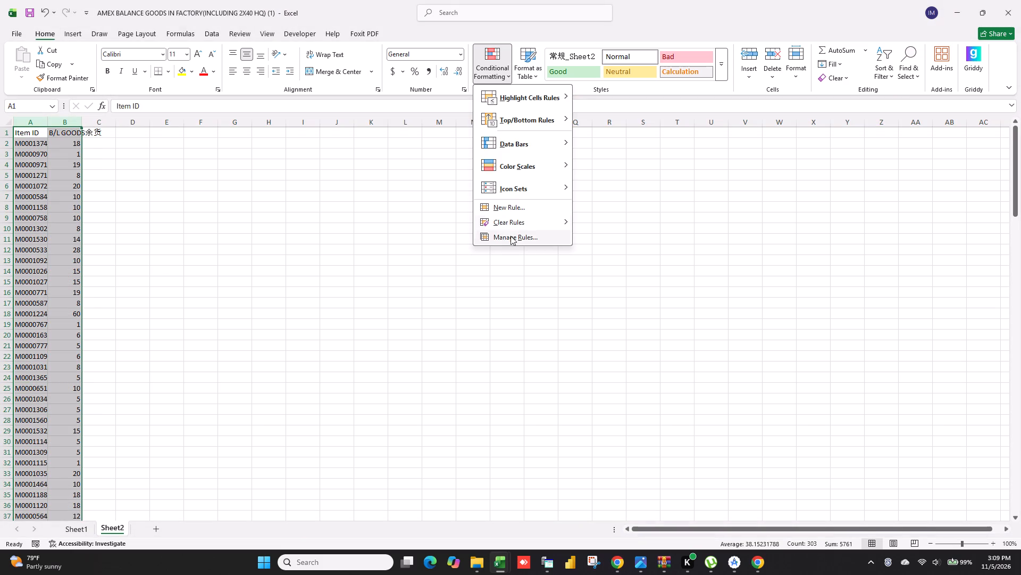
click(78, 32)
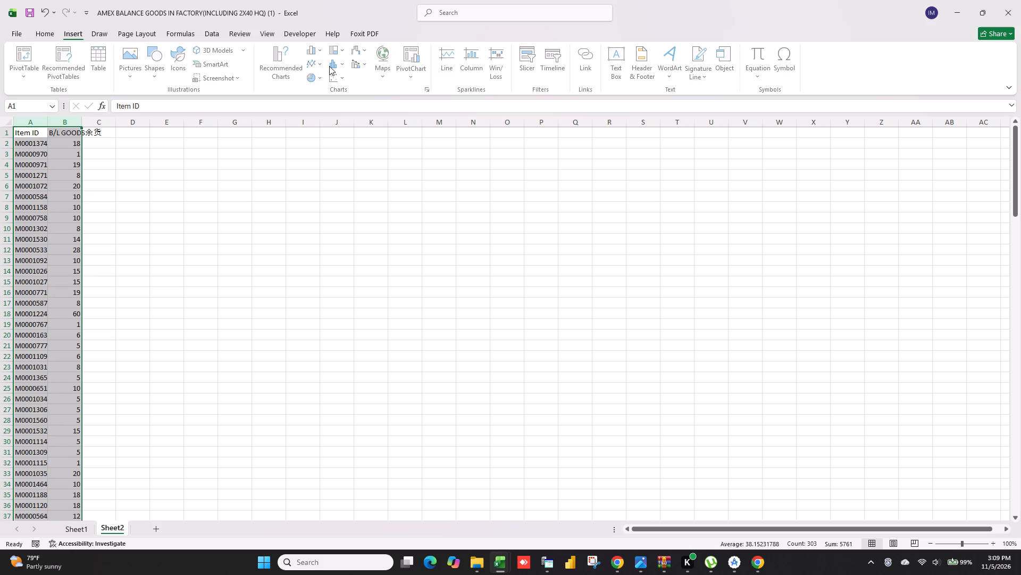
click(407, 67)
click(456, 96)
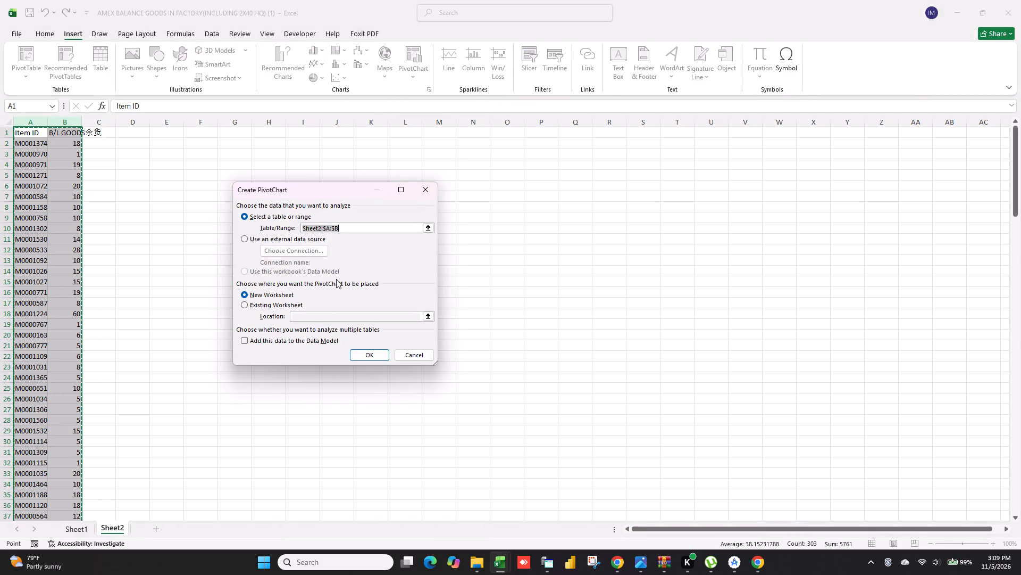
click(364, 351)
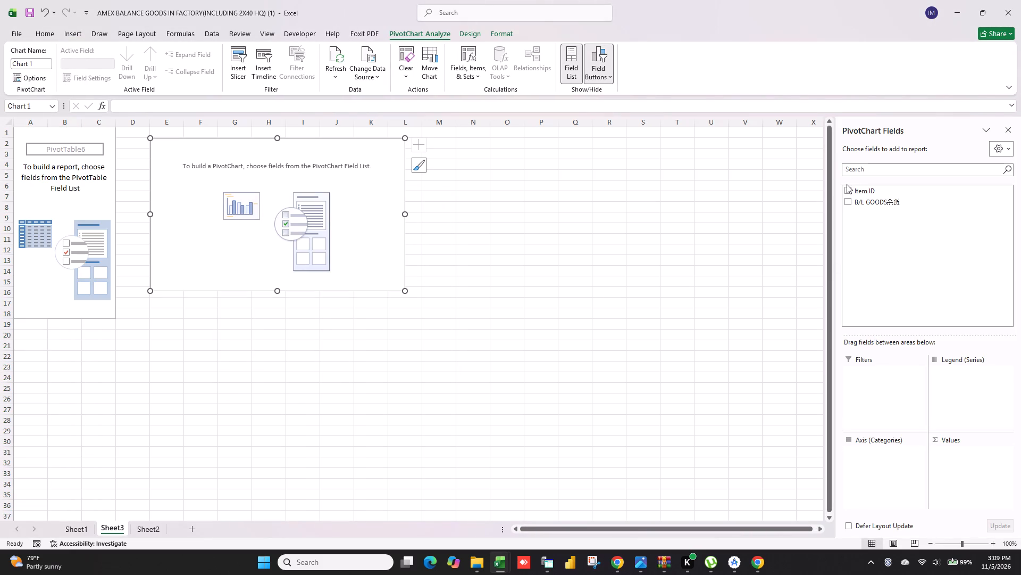
Set up the pivot with Item ID as the category axis and the sum of B/L GOODS as values.
click(847, 184)
click(848, 193)
click(849, 199)
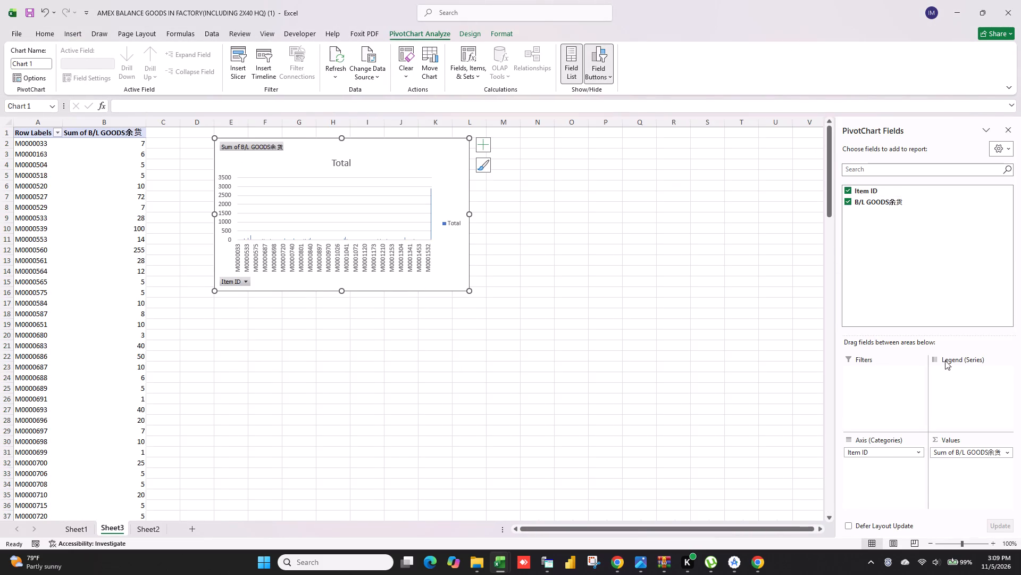
Copy all Item ID rows with their summed B/L GOODS quantities from the pivot table, excluding the header and grand total.
drag(38, 145, 115, 159)
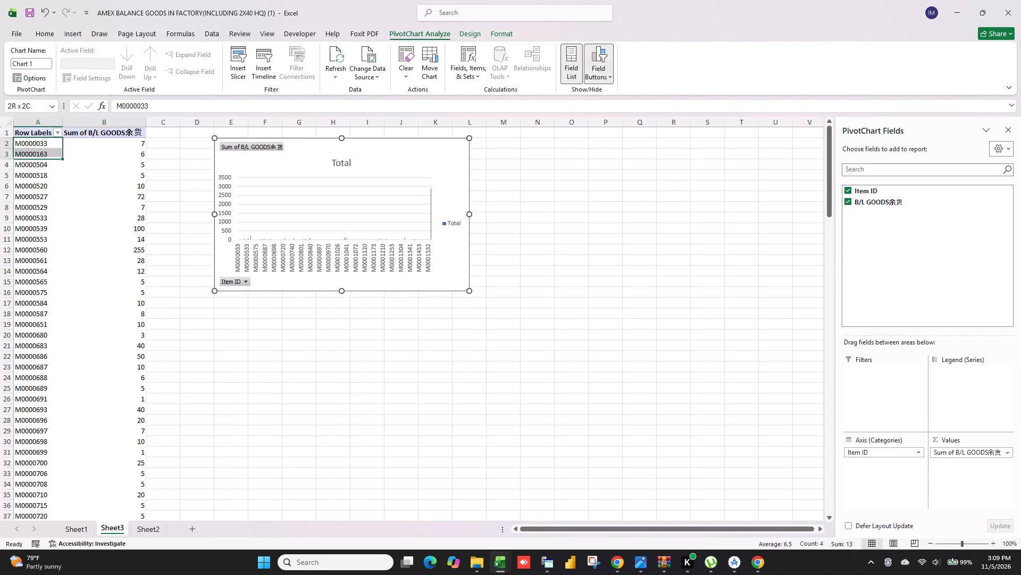
drag(115, 159, 114, 574)
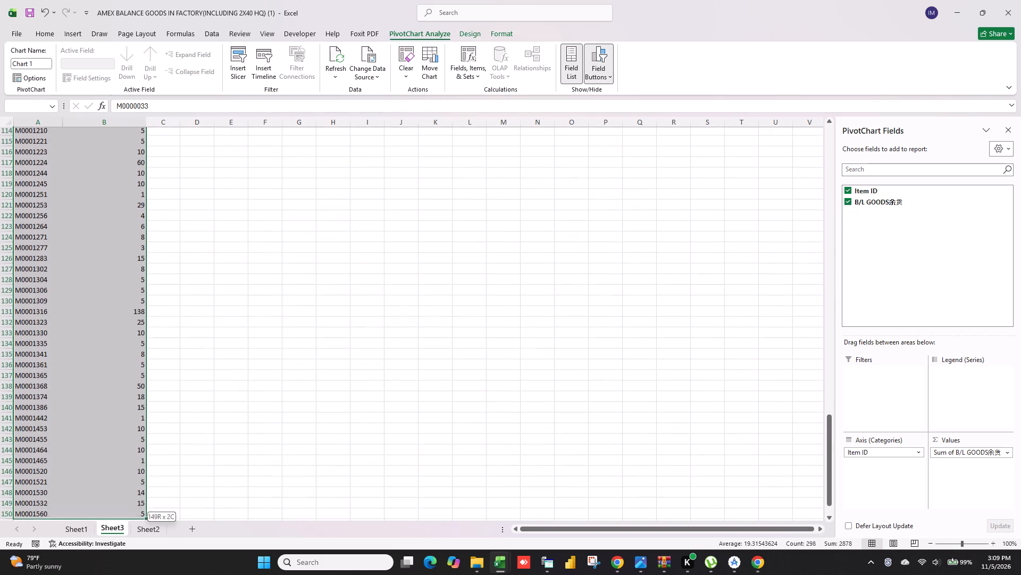
drag(114, 574, 113, 485)
key(ctrl+c)
Examine the full goods list on Sheet1, from its totals row back up to the headers.
click(83, 532)
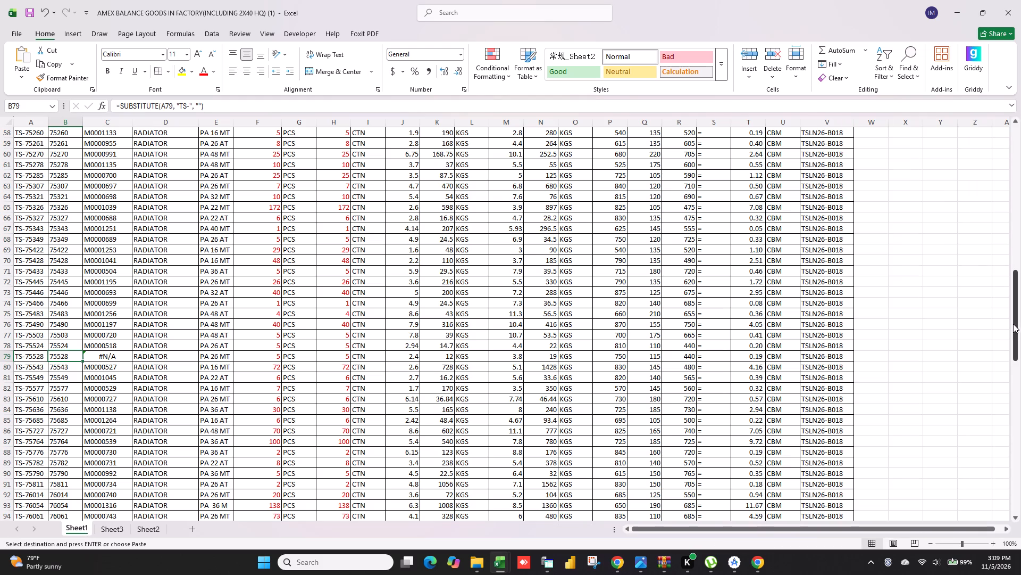
drag(1017, 326, 1020, 533)
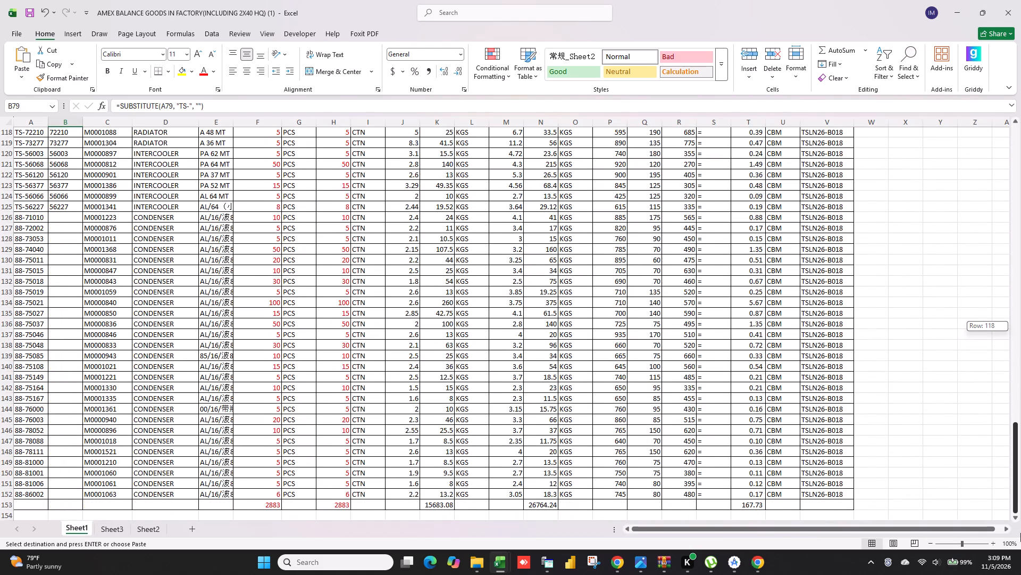
drag(1020, 533, 1020, 531)
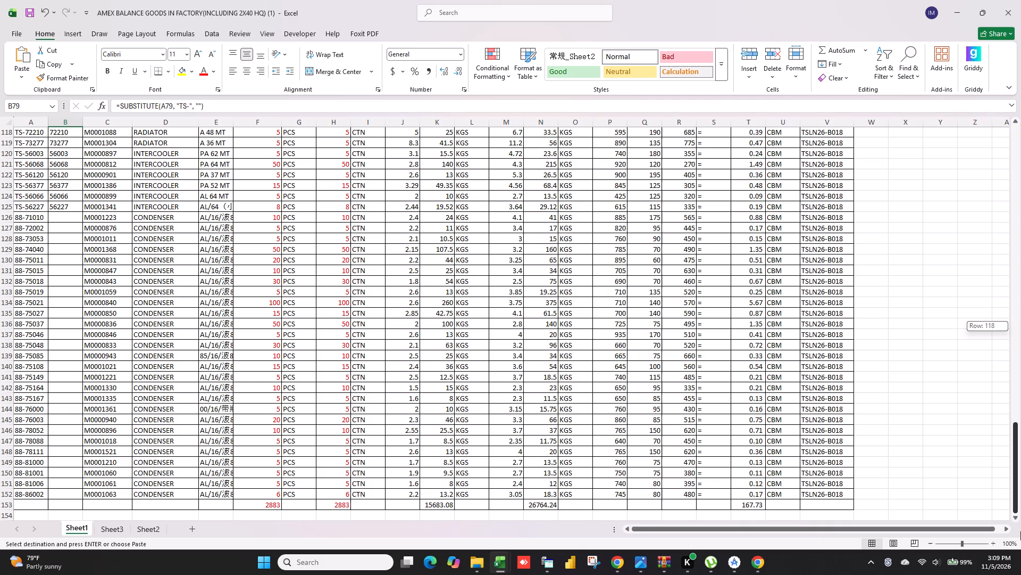
drag(1020, 531, 961, 165)
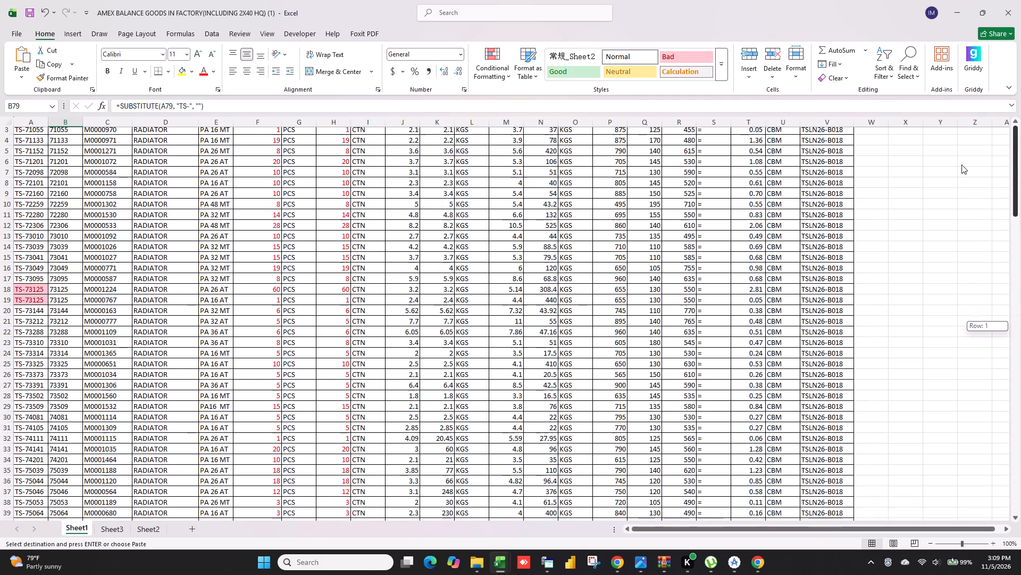
drag(961, 165, 959, 124)
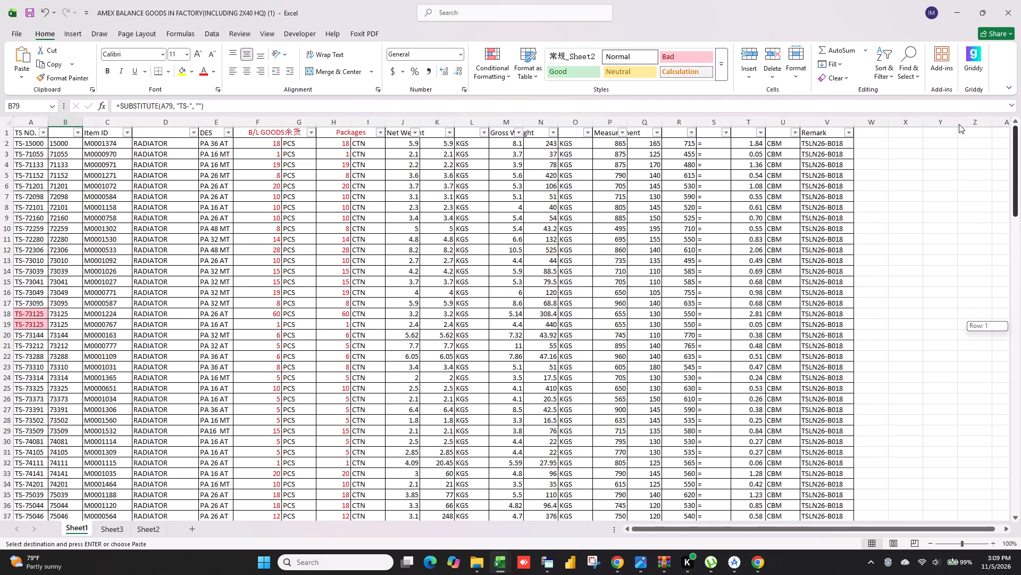
drag(959, 124, 977, 176)
Look up item M0001124 from Sheet1 on Sheet2 and in the Sheet3 pivot table, comparing its quantities.
drag(977, 176, 995, 261)
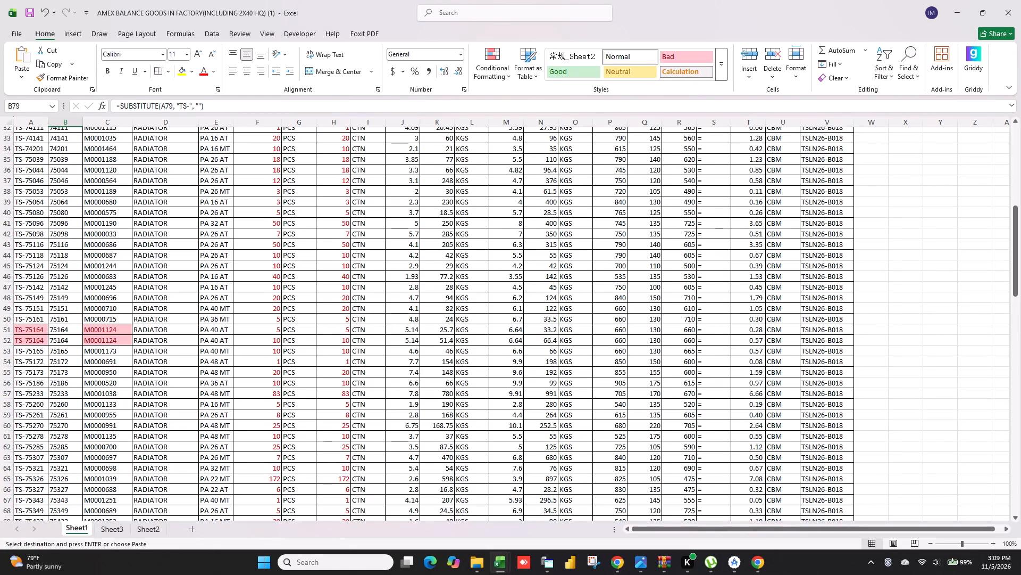
click(114, 328)
key(ctrl+c)
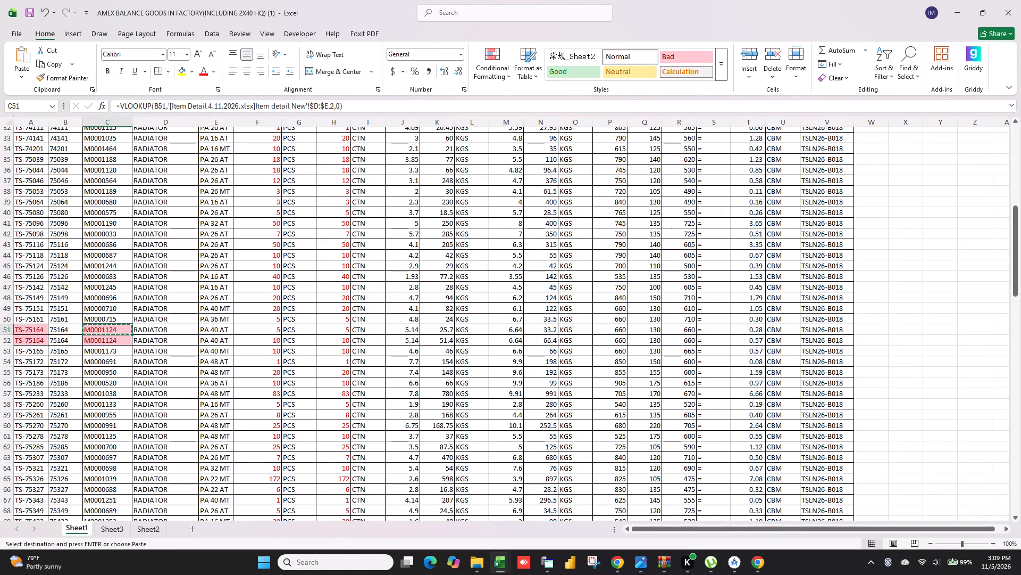
click(154, 531)
click(180, 319)
key(ctrl+f)
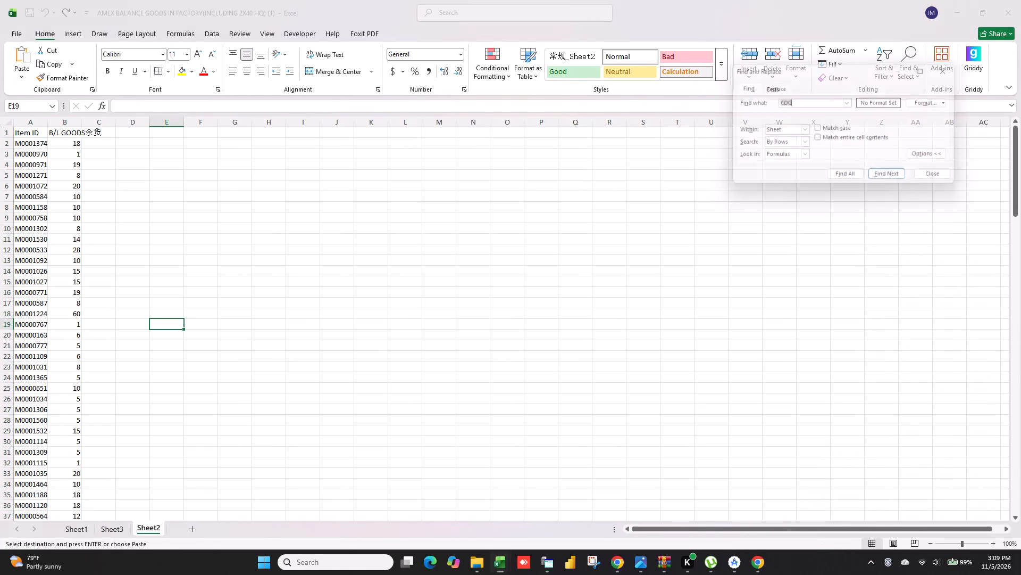
key(ctrl+v)
key(Return)
key(Return)
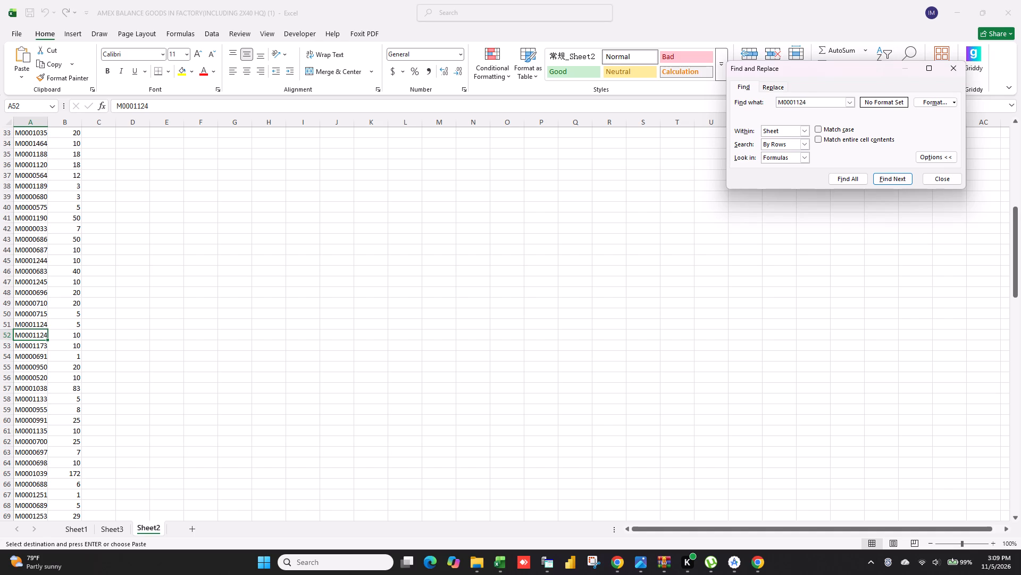
click(118, 532)
click(895, 178)
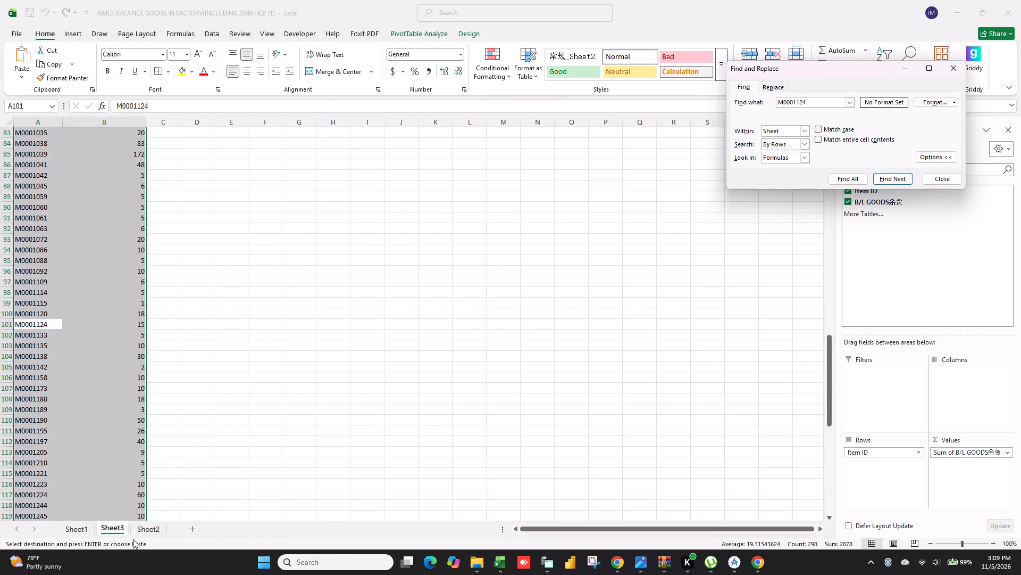
click(147, 531)
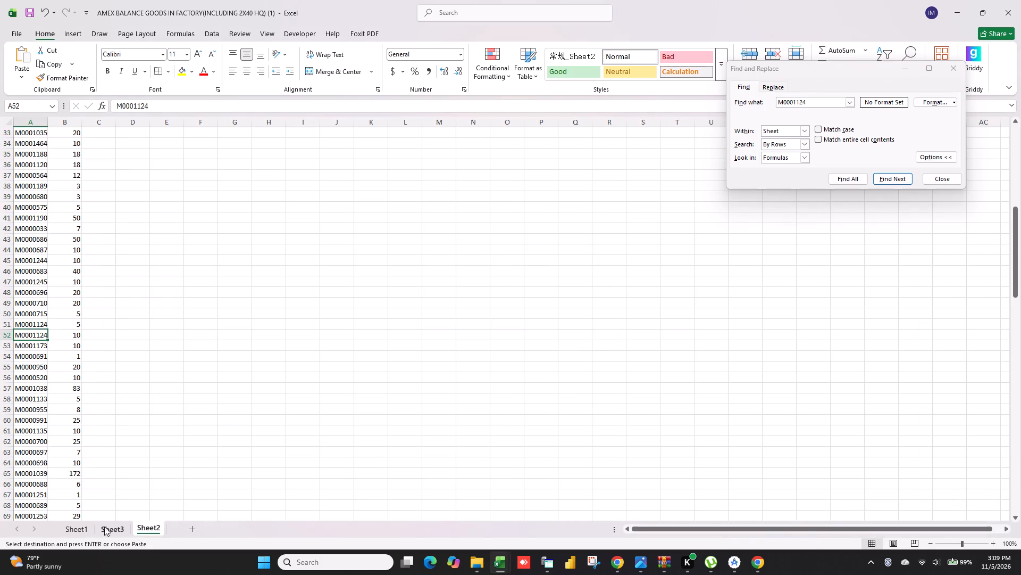
click(122, 525)
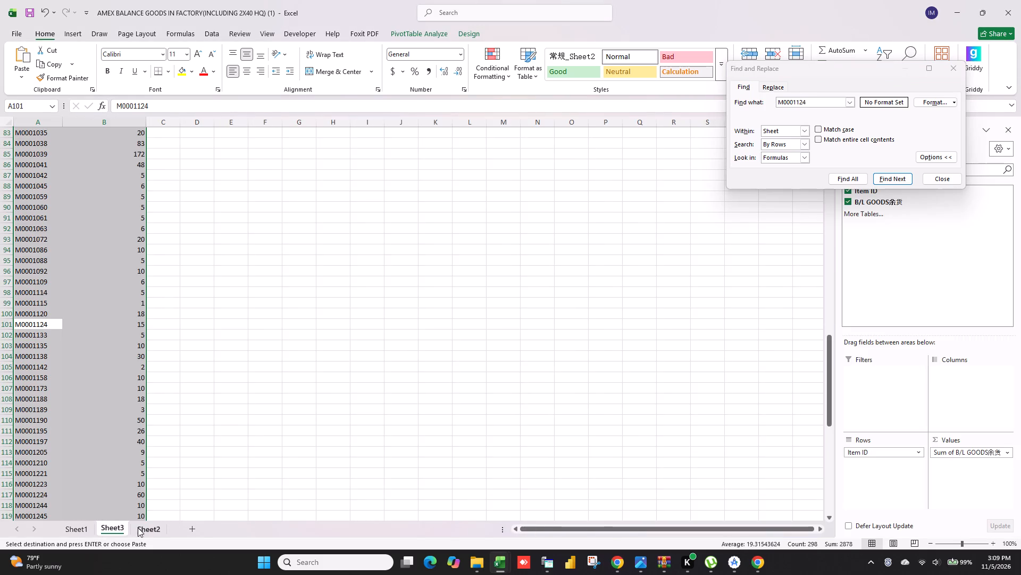
click(143, 529)
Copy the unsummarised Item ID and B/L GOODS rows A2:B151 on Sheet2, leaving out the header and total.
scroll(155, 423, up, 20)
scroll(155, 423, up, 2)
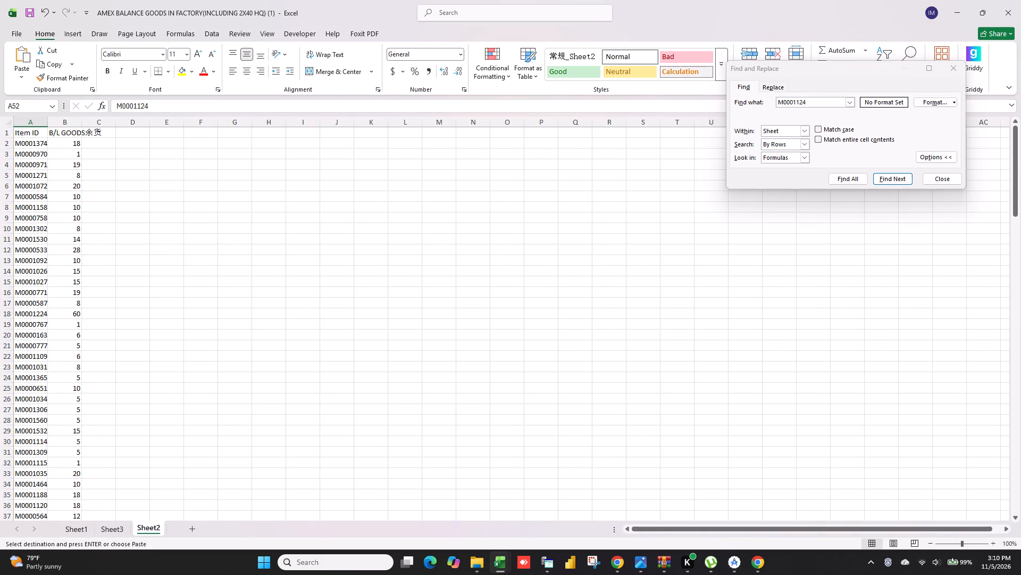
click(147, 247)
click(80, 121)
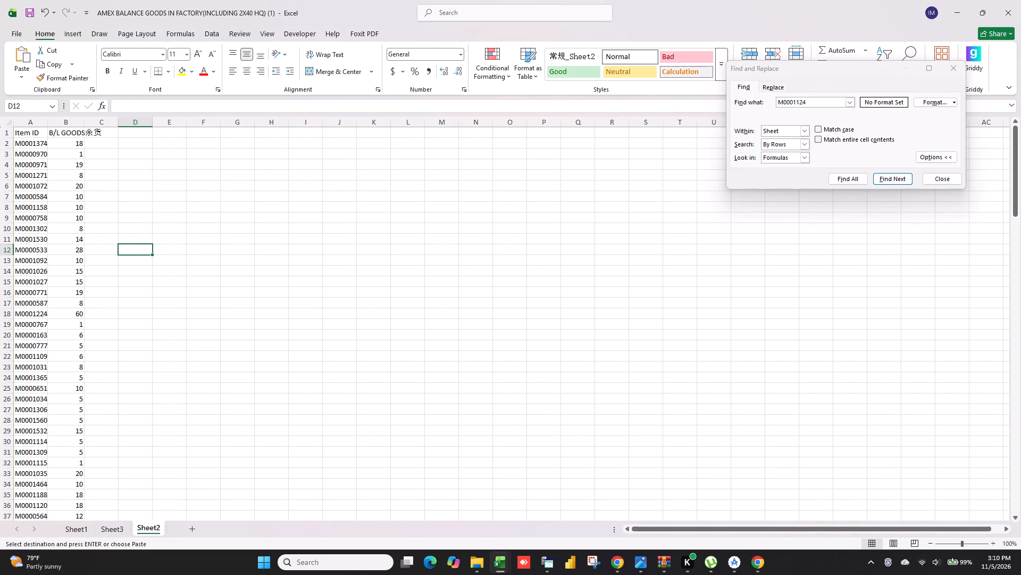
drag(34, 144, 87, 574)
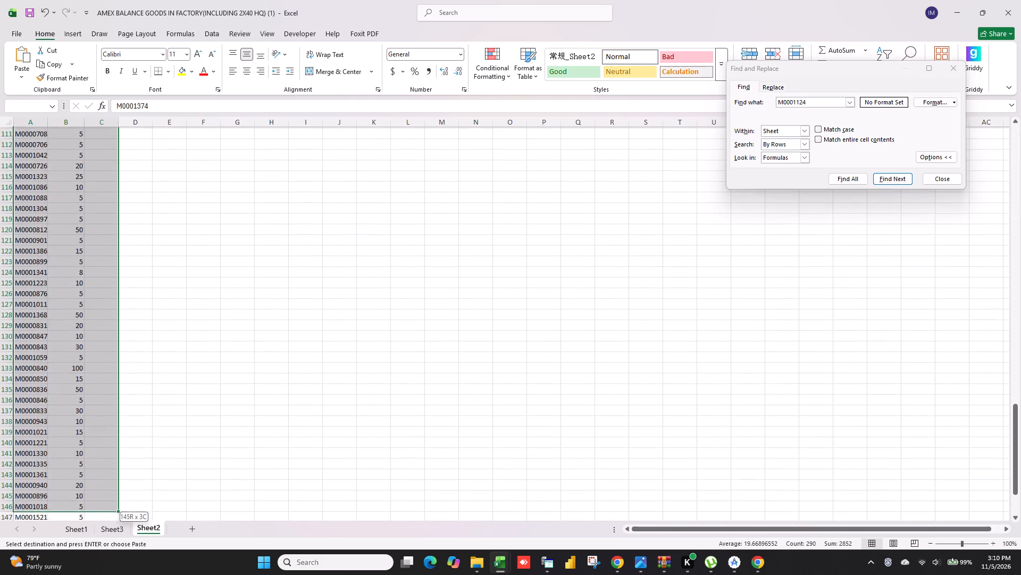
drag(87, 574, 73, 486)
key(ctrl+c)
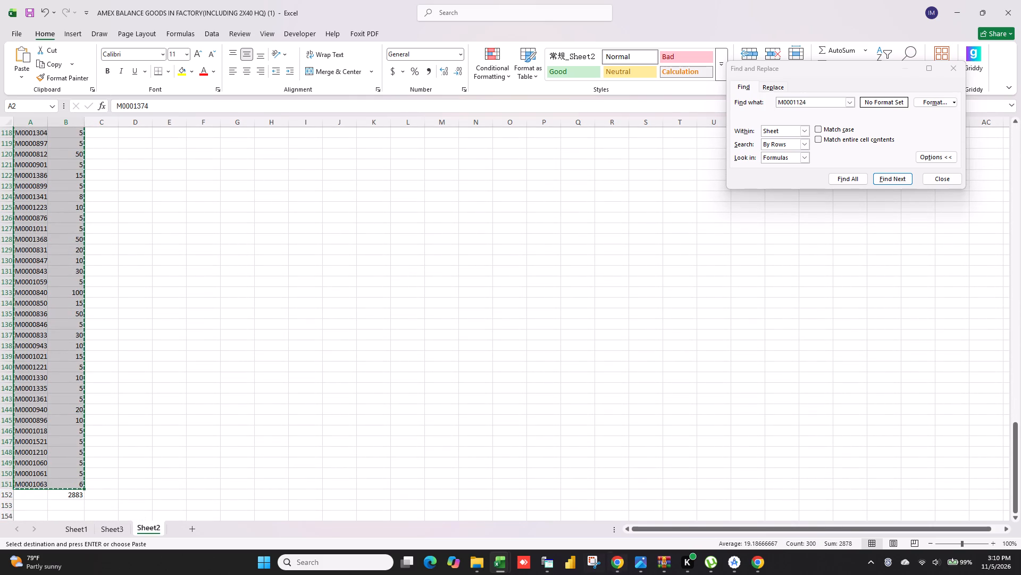
Copy the Item ID rows with summed quantities, A2:B150, from the Sheet3 pivot table, excluding header, blank and grand total rows.
click(107, 525)
scroll(110, 435, down, 13)
click(271, 394)
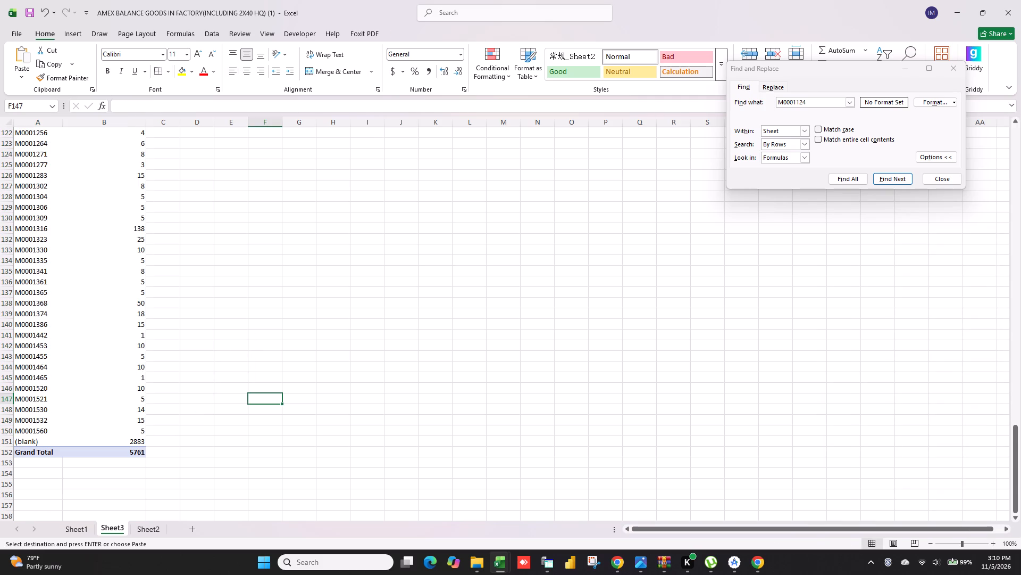
drag(40, 431, 133, 221)
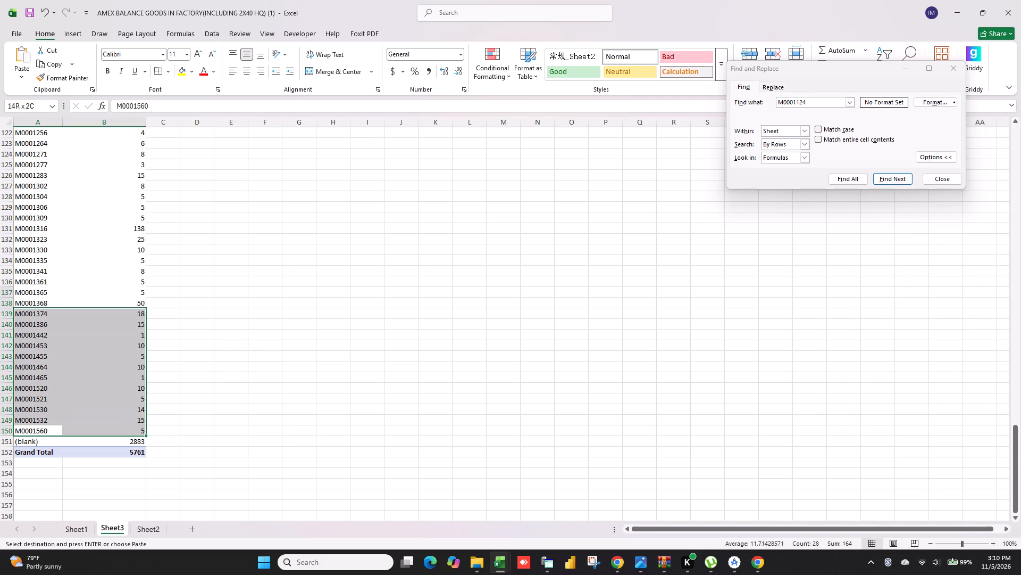
drag(133, 221, 127, 49)
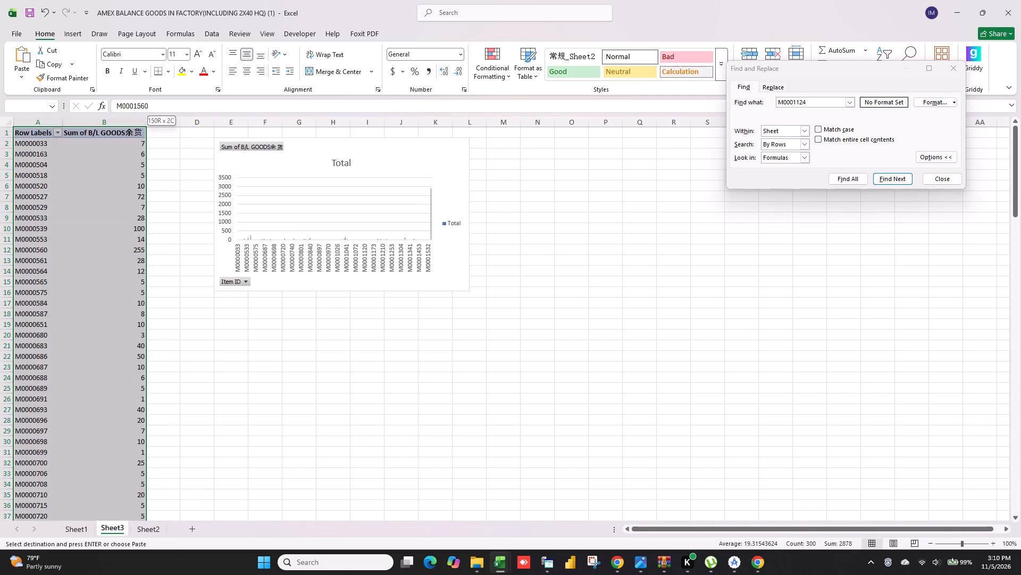
drag(127, 49, 115, 144)
key(ctrl+c)
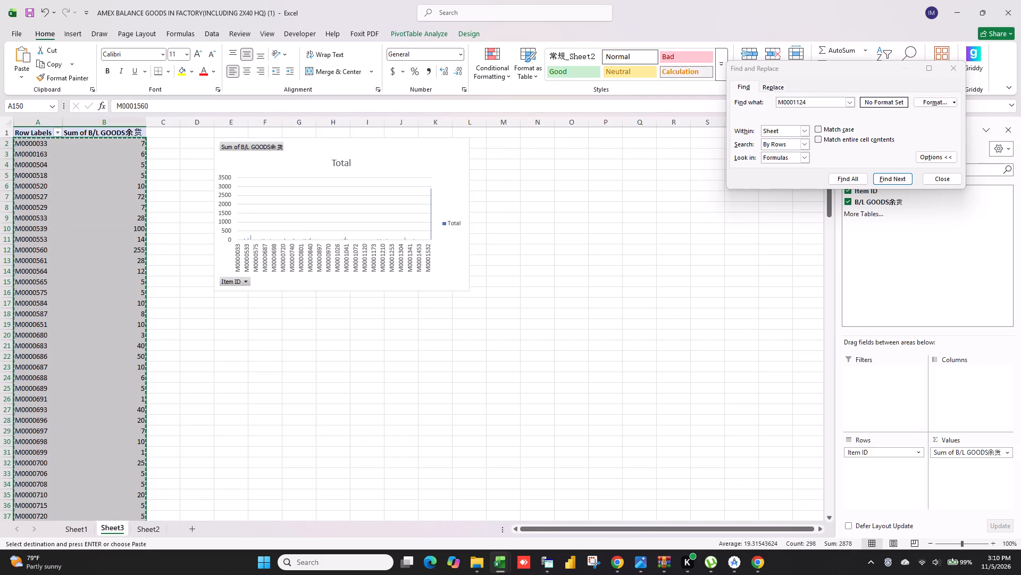
Switch to Chrome and open the BO sheet of the Import Status spreadsheet.
click(618, 570)
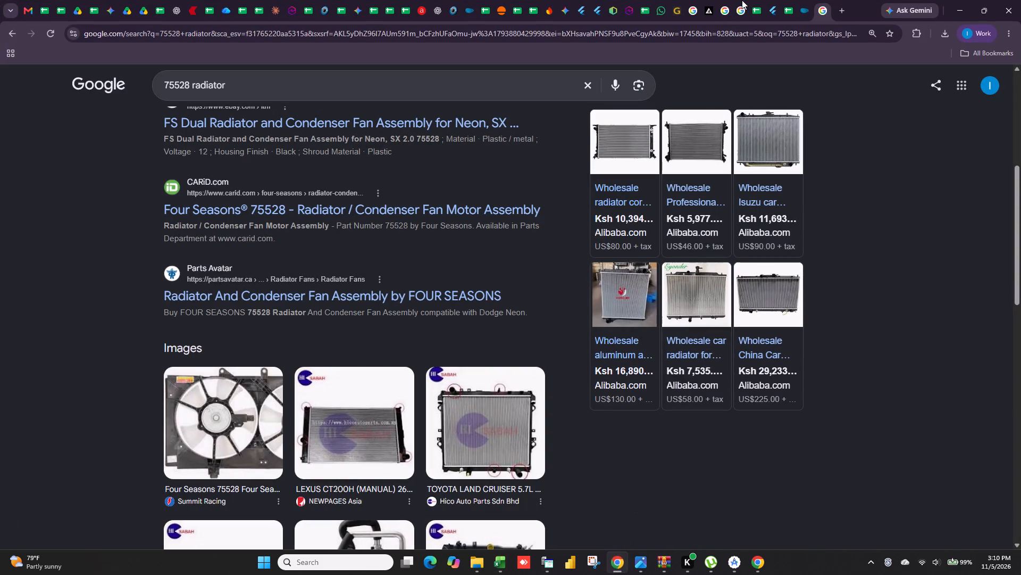
click(782, 0)
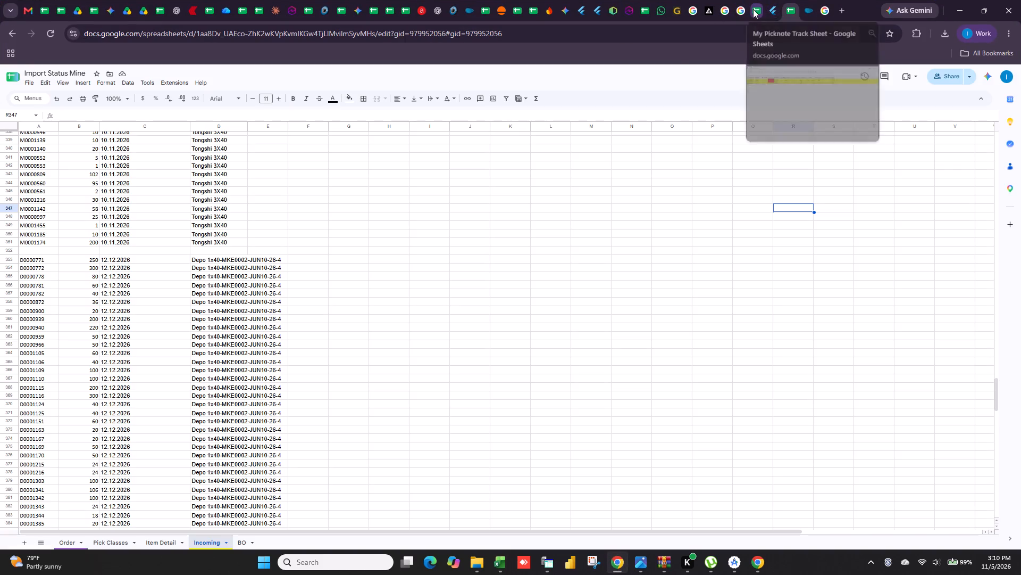
click(757, 0)
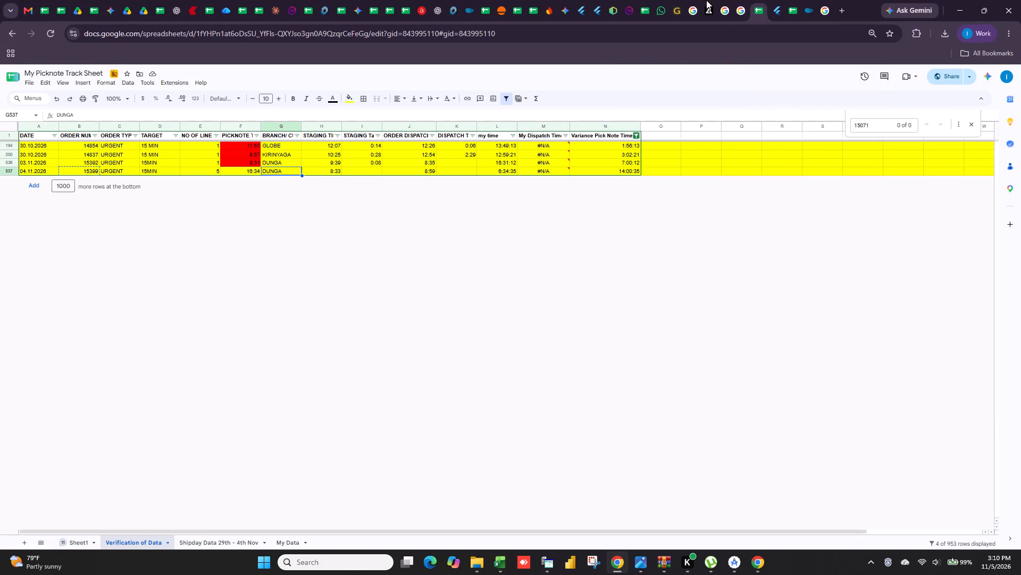
click(660, 0)
click(644, 0)
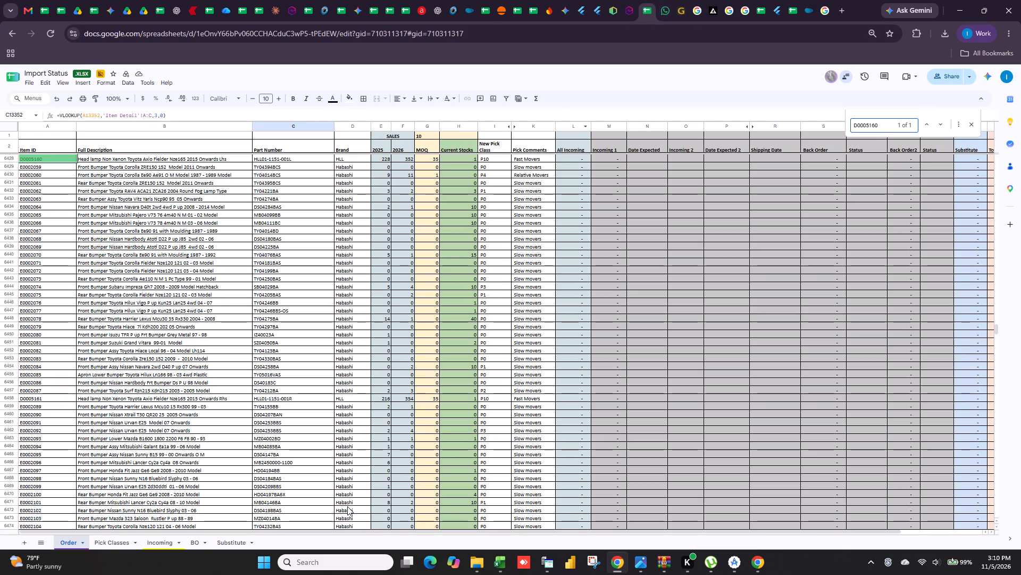
click(196, 537)
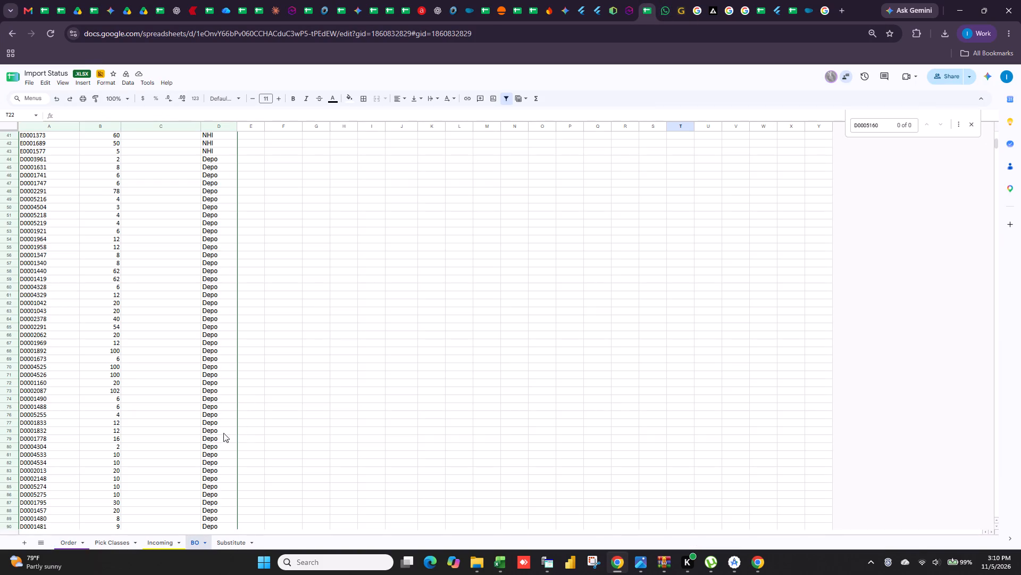
Delete the whole Tongshi block, A248:D397, from the BO sheet and shift the cells below up.
drag(994, 144, 995, 143)
drag(995, 143, 989, 159)
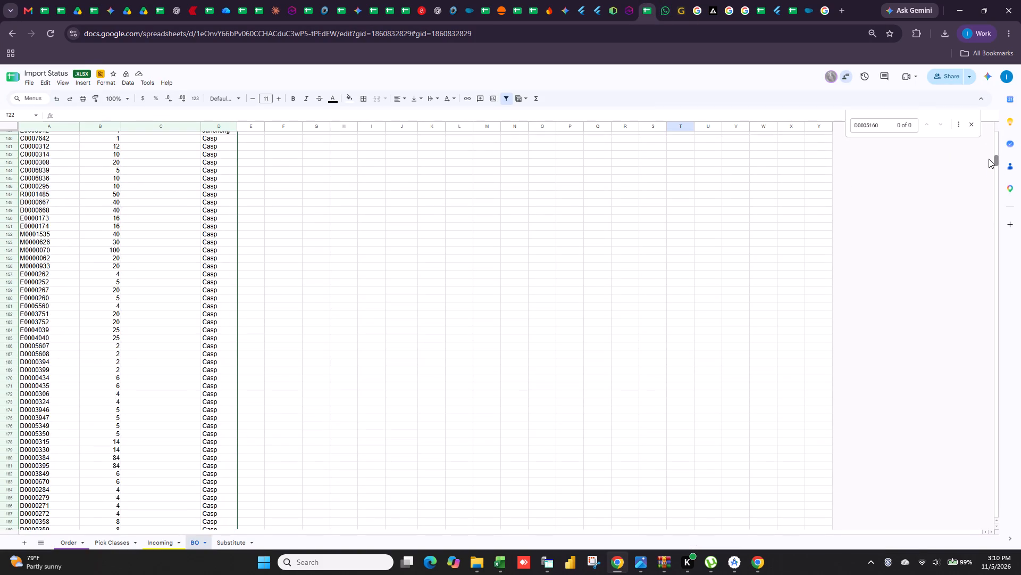
drag(989, 159, 989, 176)
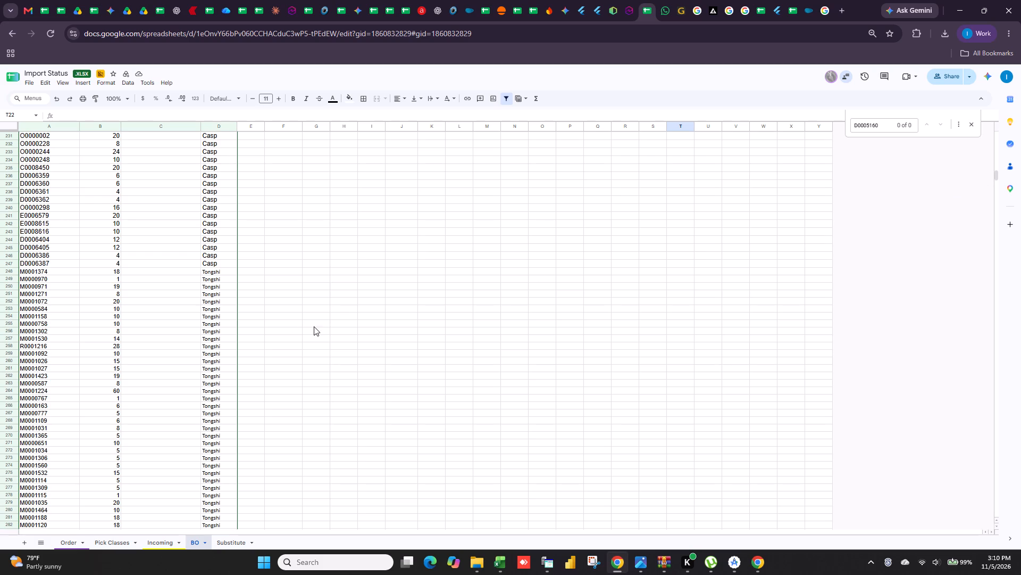
drag(44, 270, 212, 308)
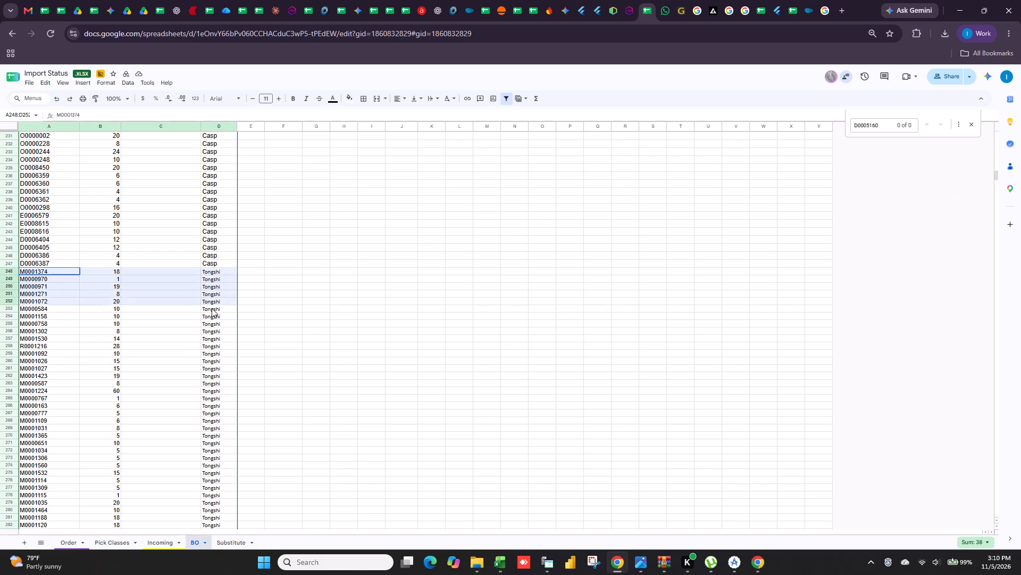
drag(212, 308, 217, 440)
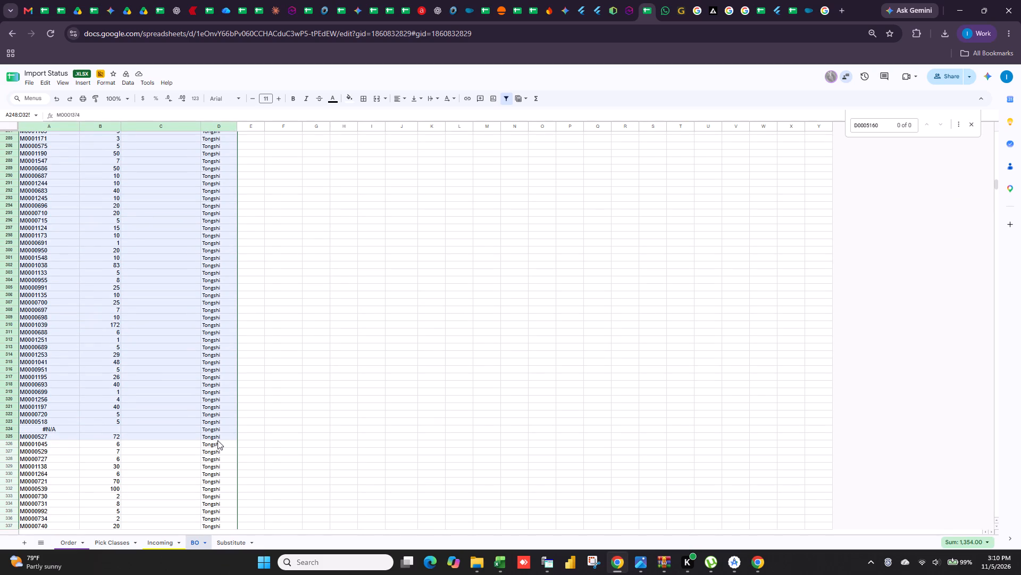
drag(217, 440, 220, 409)
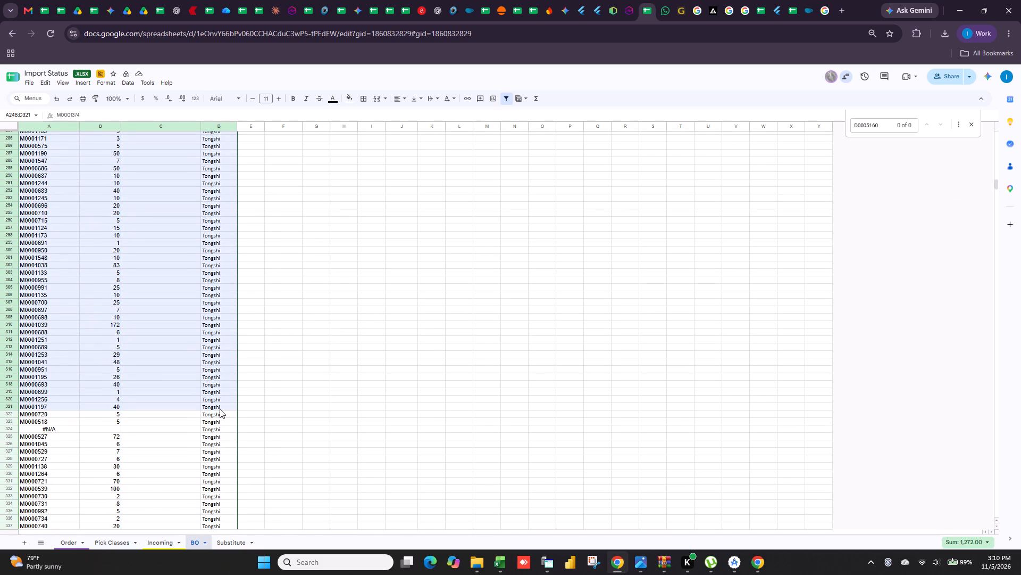
drag(220, 409, 219, 538)
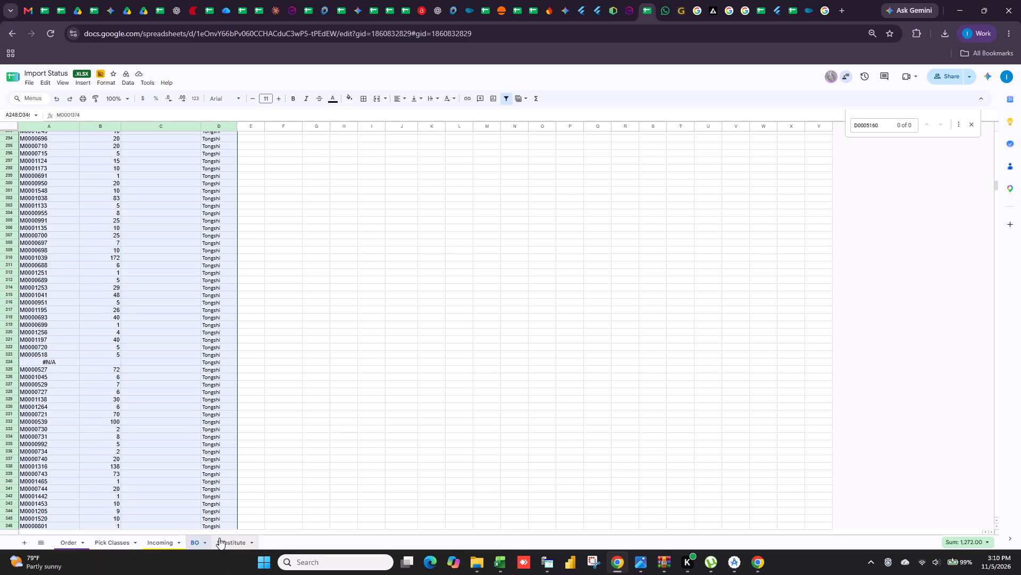
drag(219, 538, 219, 534)
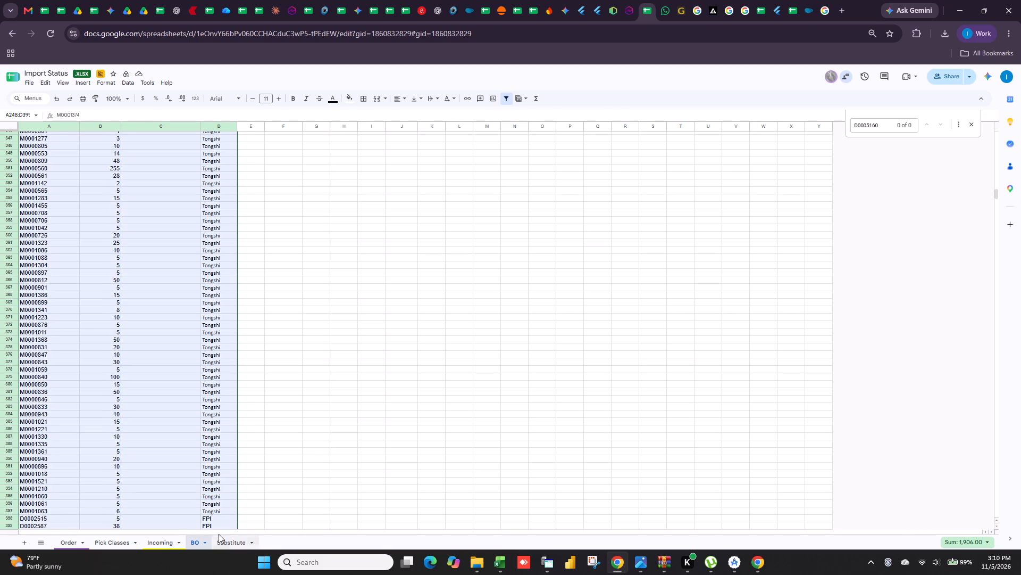
drag(219, 534, 212, 435)
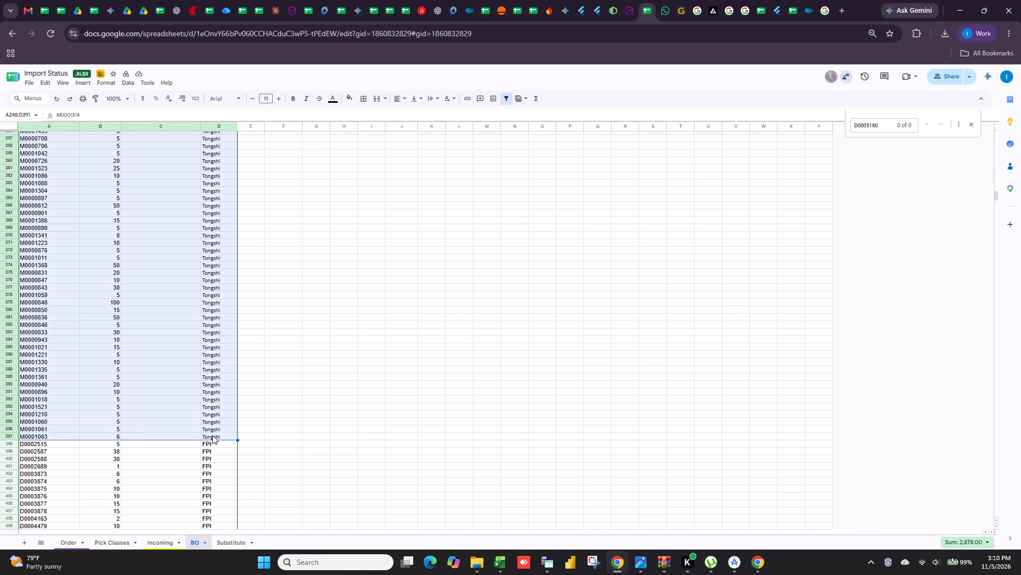
key(Delete)
scroll(166, 384, up, 20)
scroll(166, 384, up, 2)
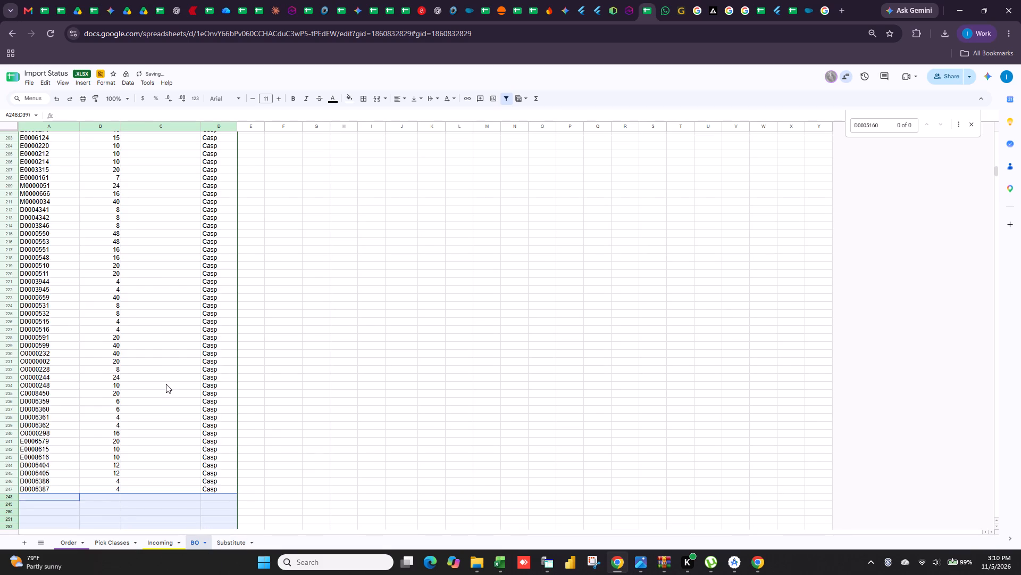
scroll(166, 384, down, 4)
right_click(158, 374)
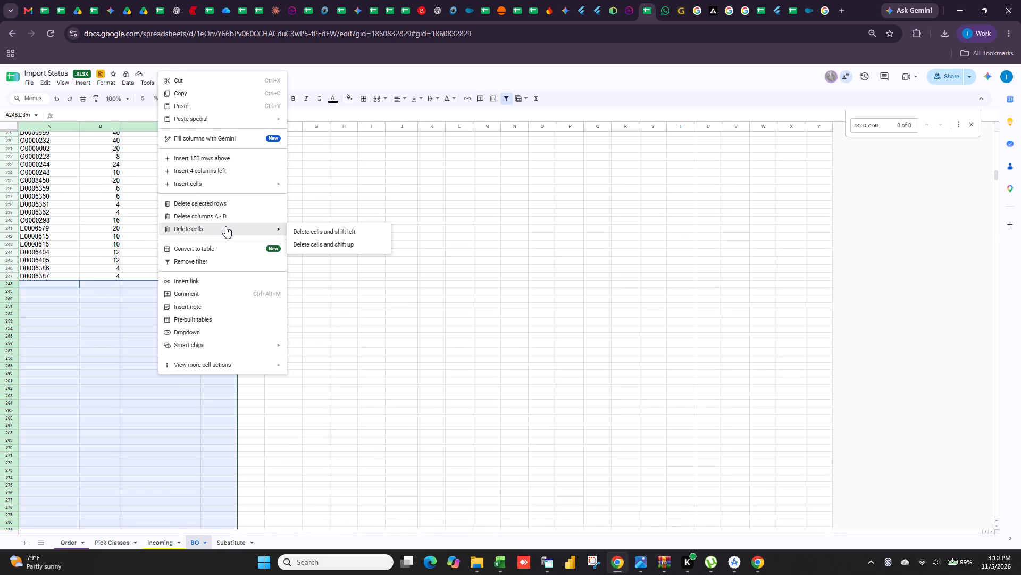
click(323, 249)
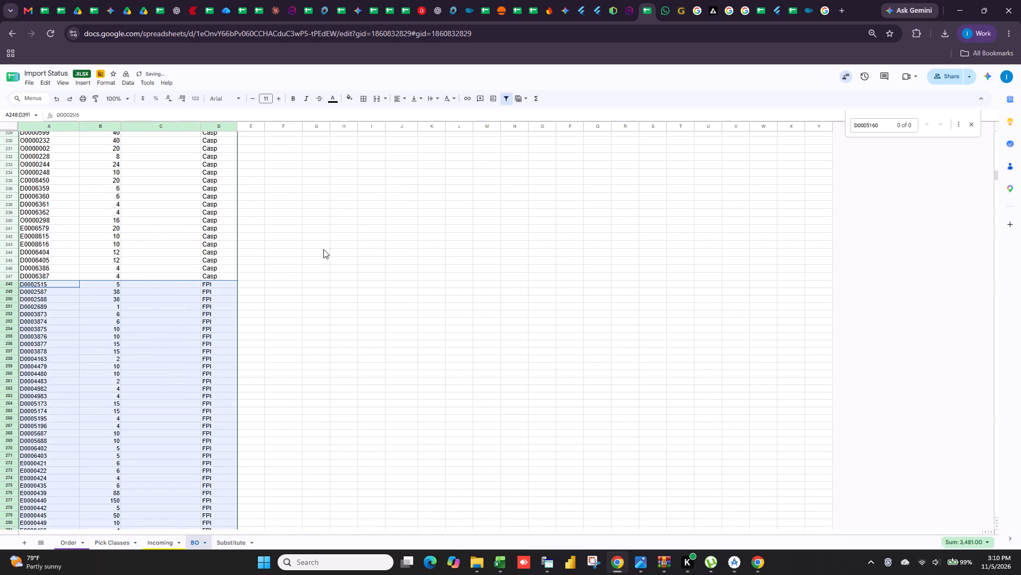
Paste the copied Item IDs and quantities as values only at A462, directly below the last FPI row on the BO sheet.
scroll(240, 330, down, 6)
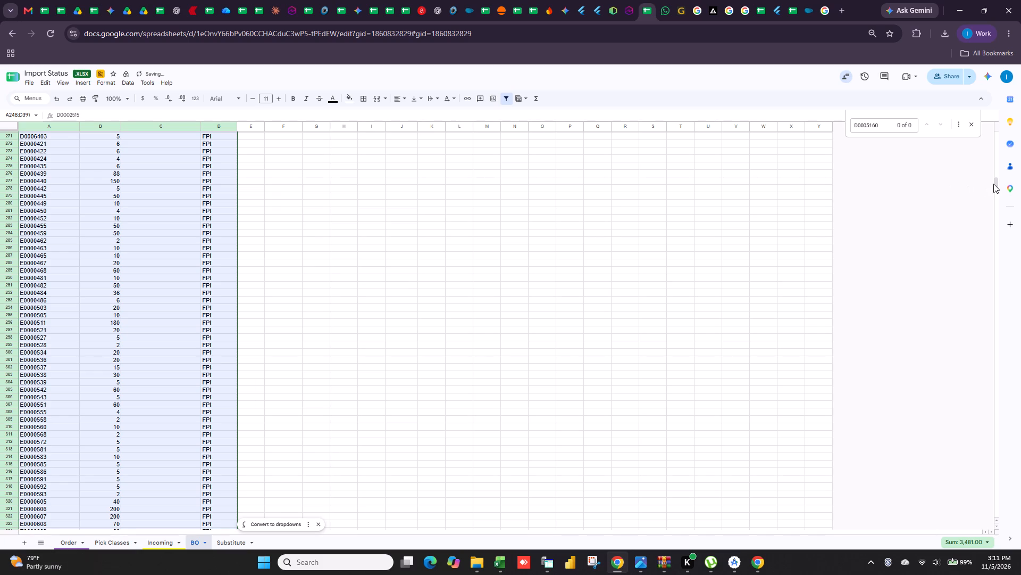
drag(997, 184, 981, 249)
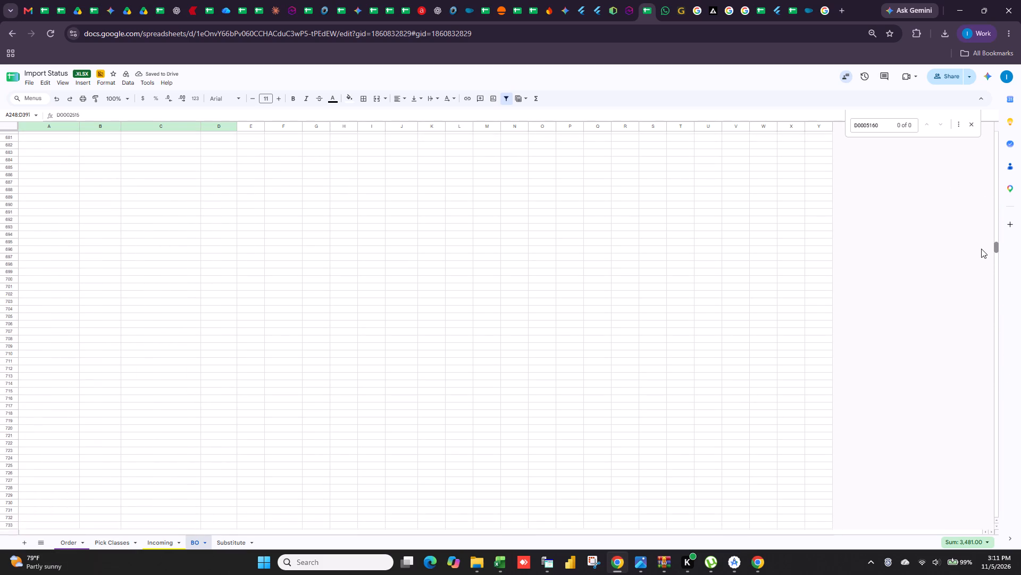
drag(981, 249, 978, 213)
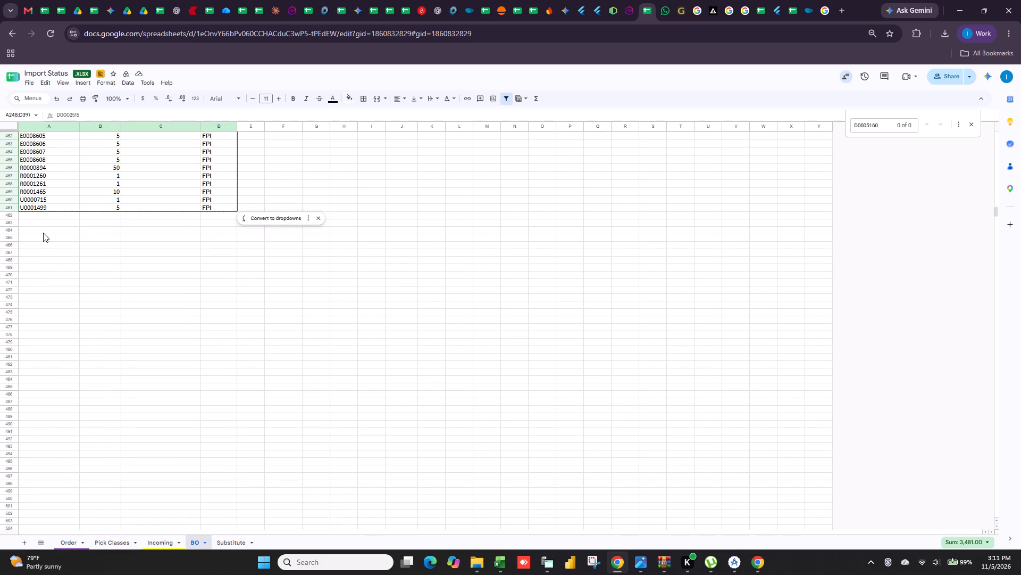
click(43, 233)
click(40, 215)
right_click(40, 215)
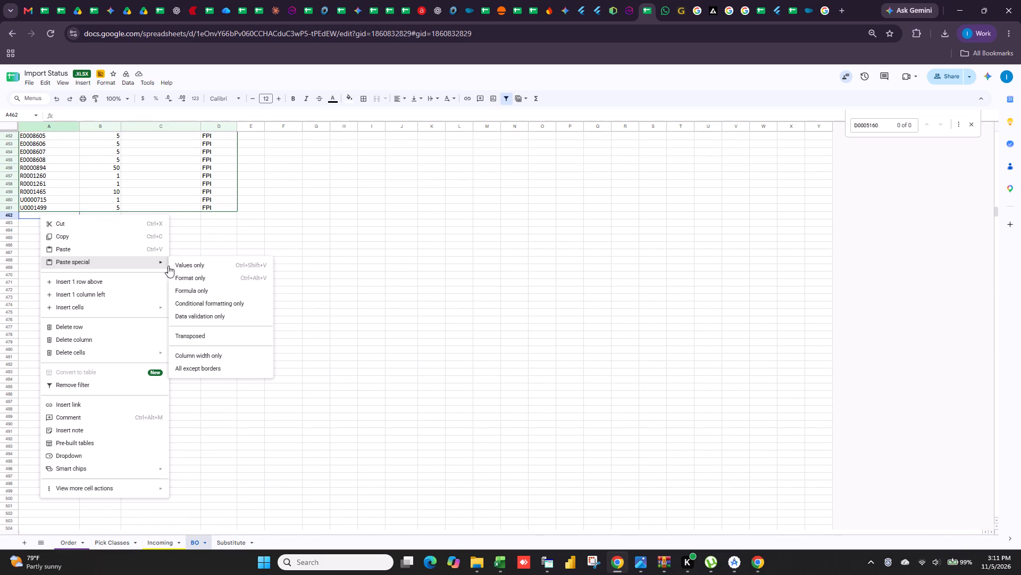
click(199, 265)
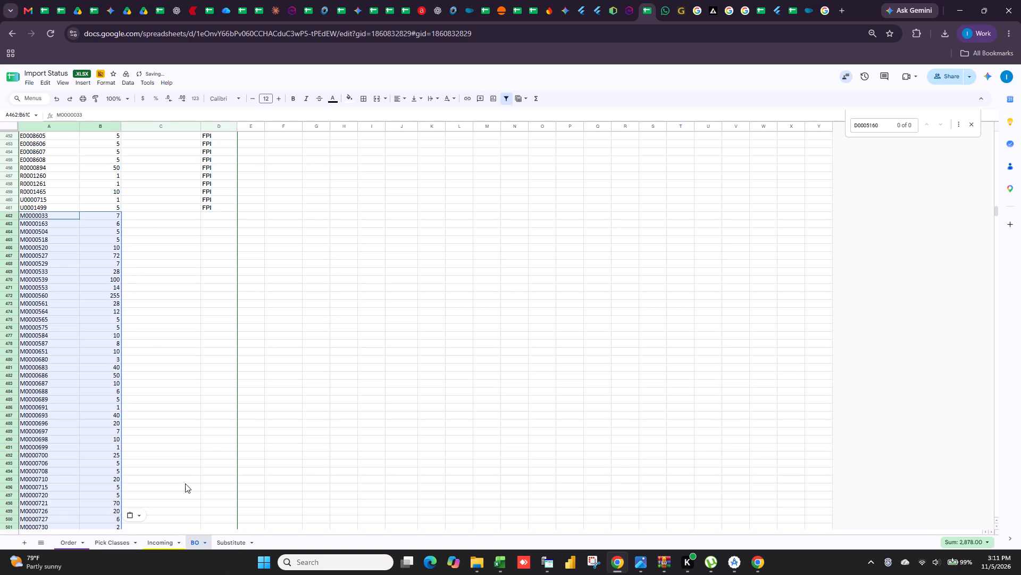
Enter the supplier name Tongshi in D462 and fill it down to D610 for all the pasted rows.
click(227, 209)
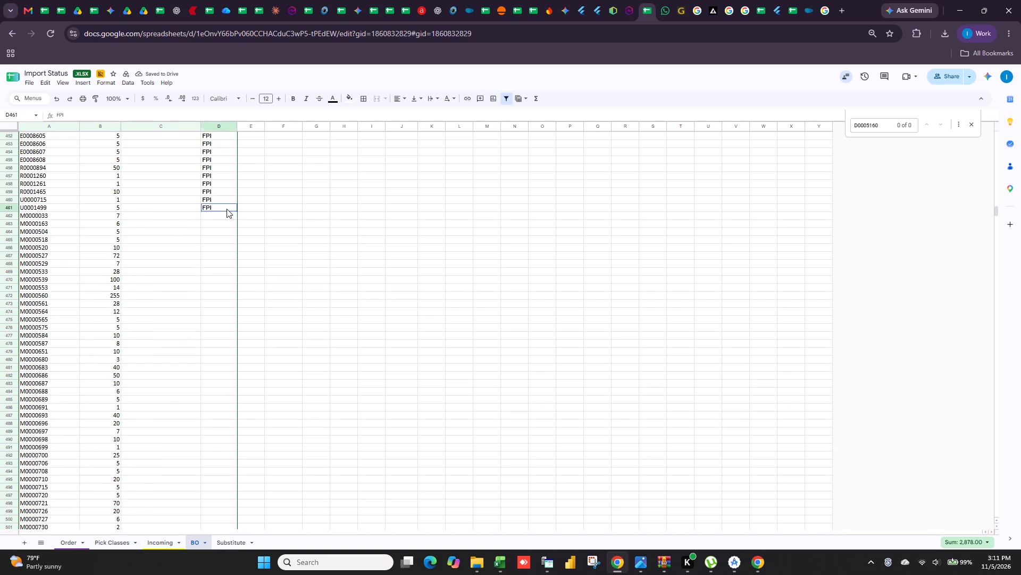
click(221, 218)
text(Tongsh)
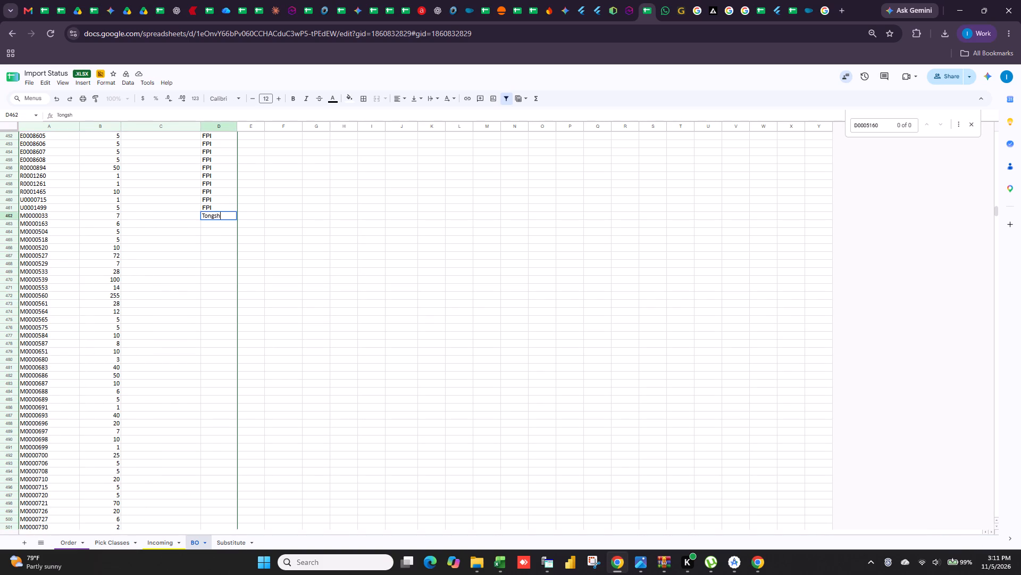
key(i)
click(212, 278)
click(219, 211)
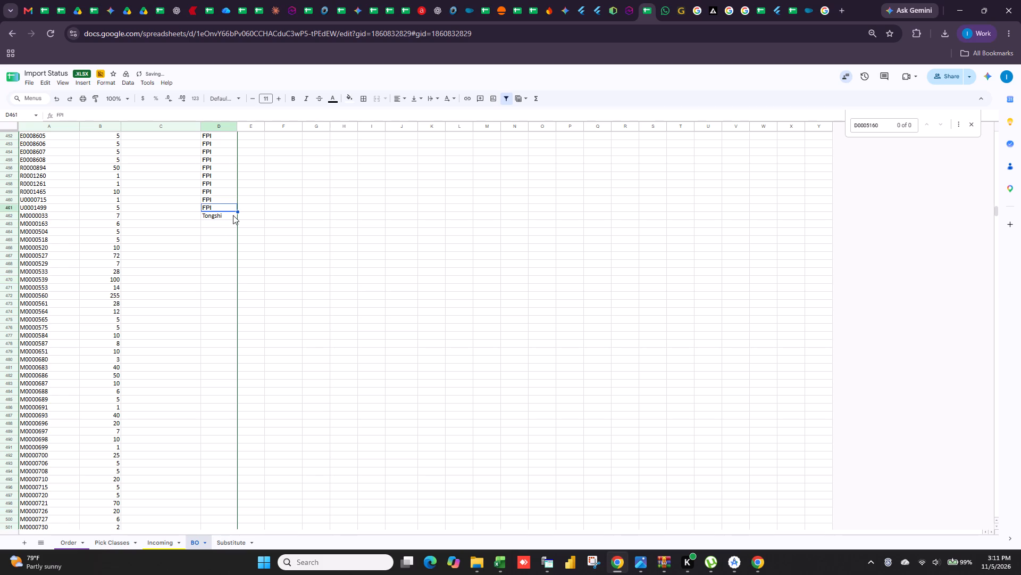
click(233, 215)
double_click(237, 218)
click(237, 218)
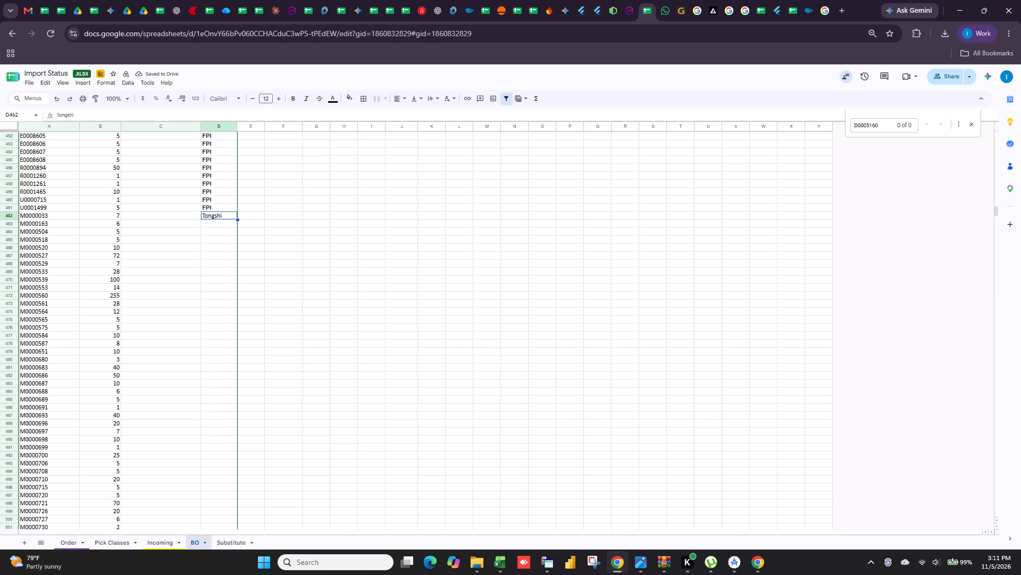
drag(237, 218, 255, 574)
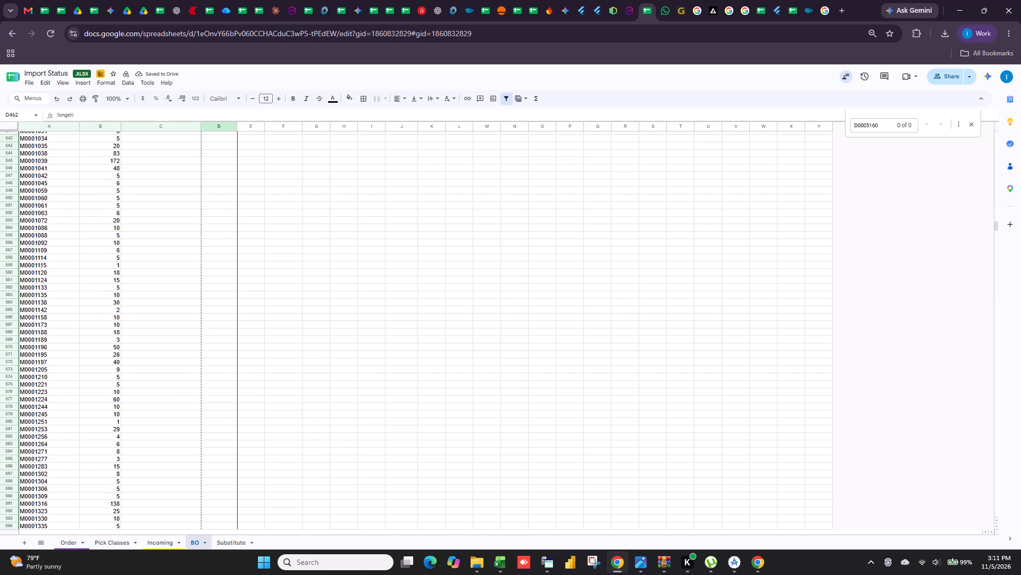
drag(255, 574, 224, 439)
click(354, 402)
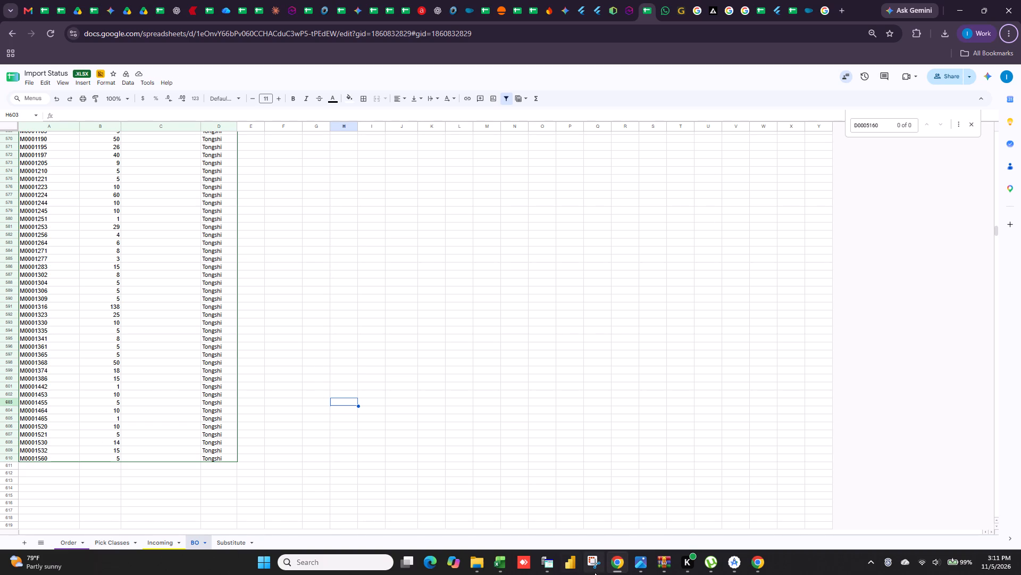
Switch to Excel's Book4 workbook and select the data columns A:O on the Habashi sheet.
click(500, 574)
click(883, 502)
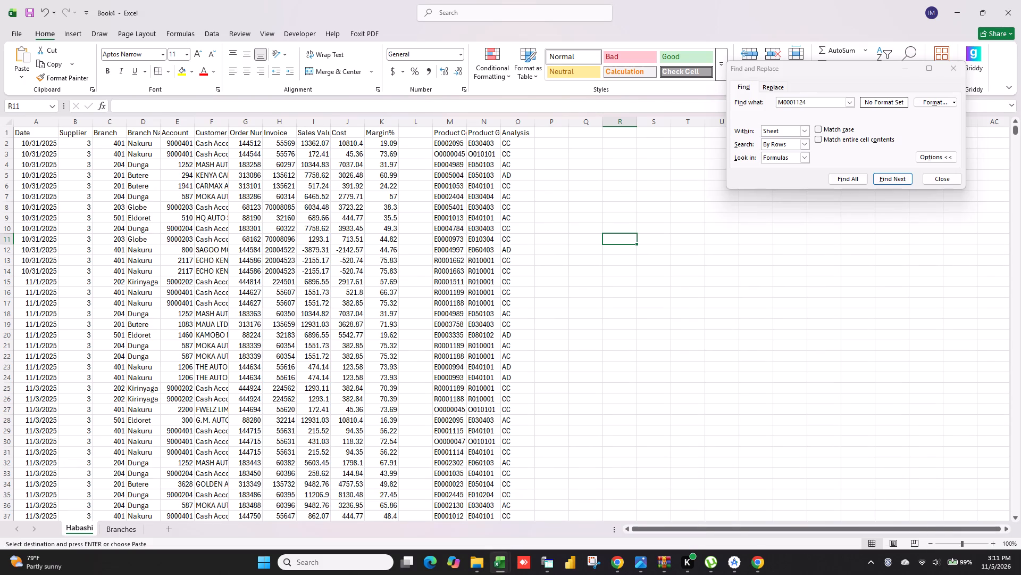
click(115, 537)
click(80, 526)
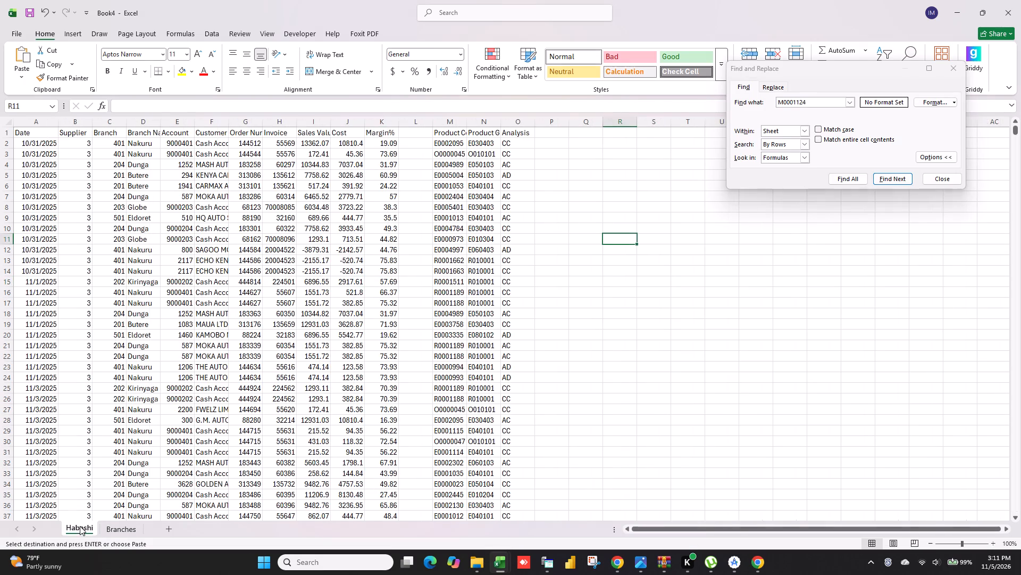
click(11, 122)
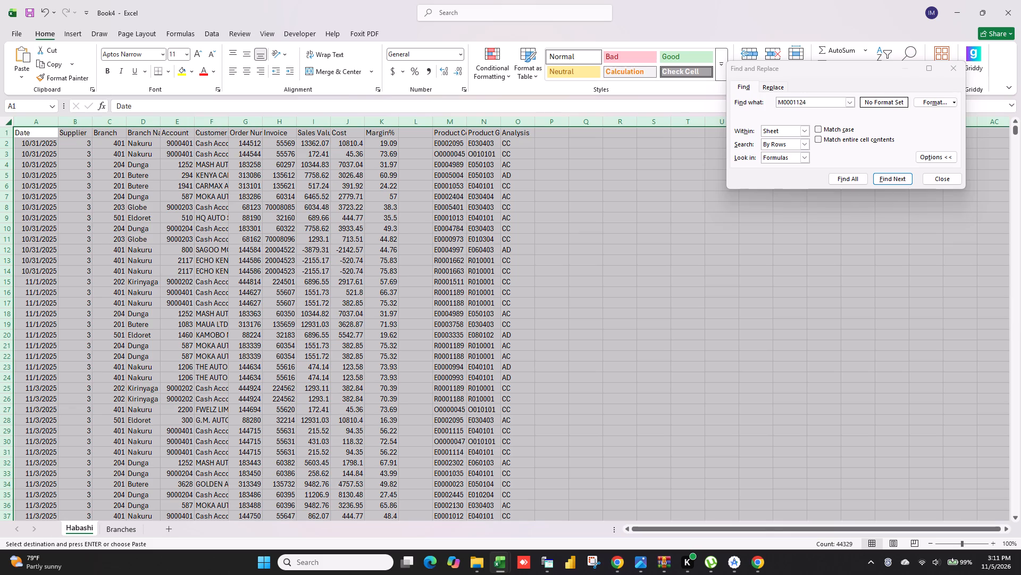
click(217, 284)
drag(27, 125, 533, 146)
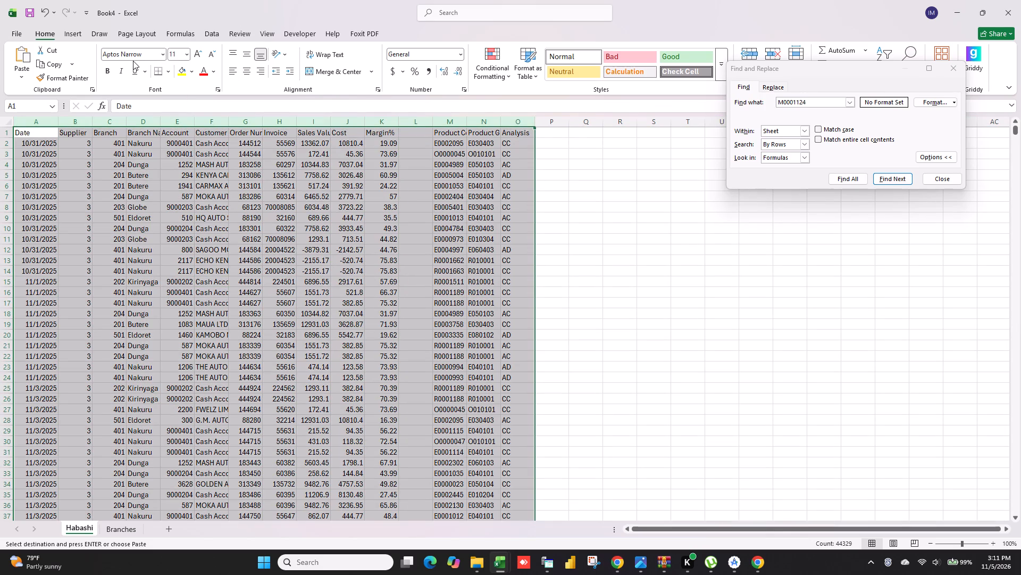
Copy the invoice number from cell H2 on the Habashi sheet.
click(281, 145)
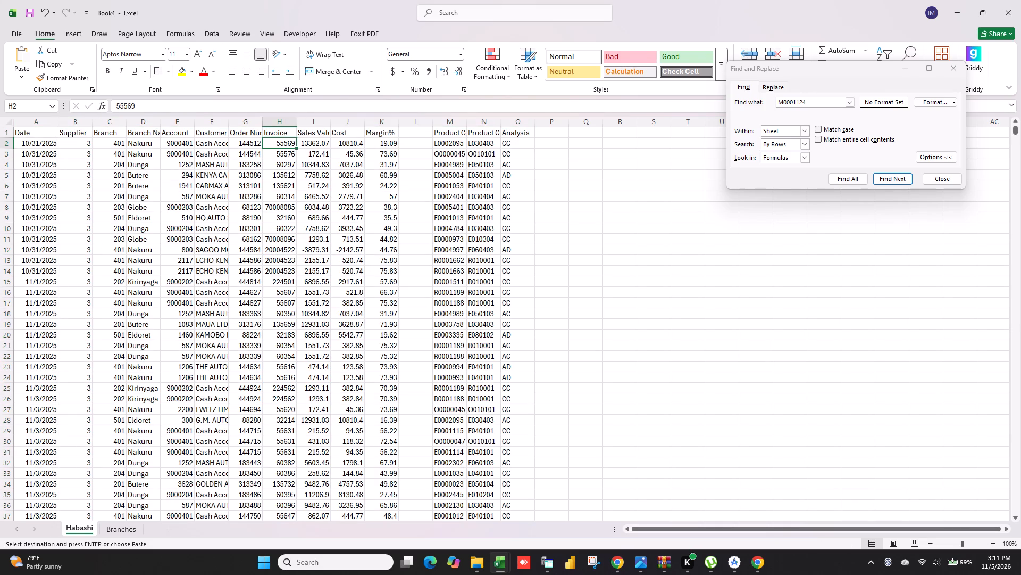
drag(143, 105, 0, 130)
key(ctrl+c)
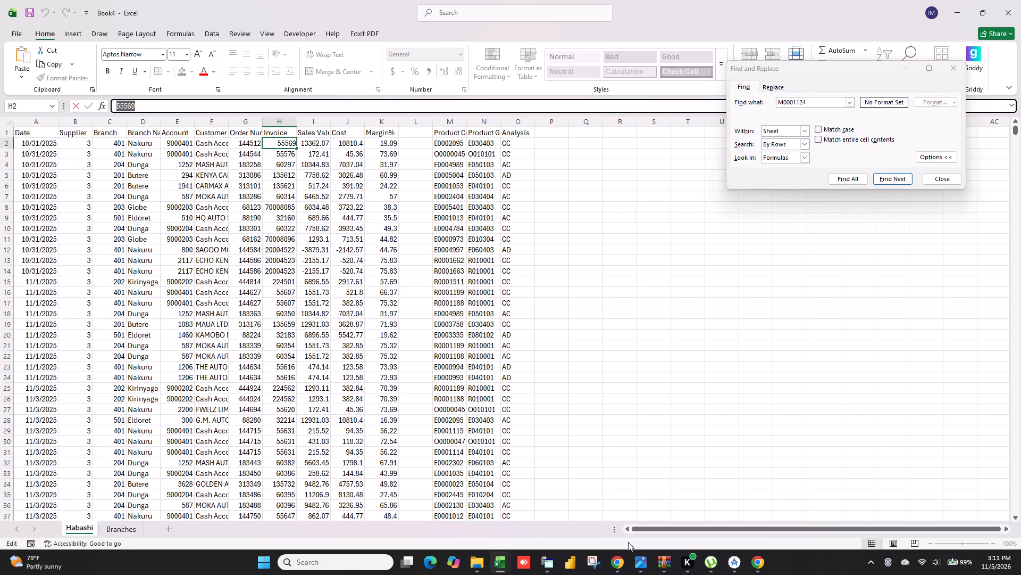
Switch to Google Drive in Chrome and search for the copied invoice number with three leading zeros, 00055569.
click(615, 570)
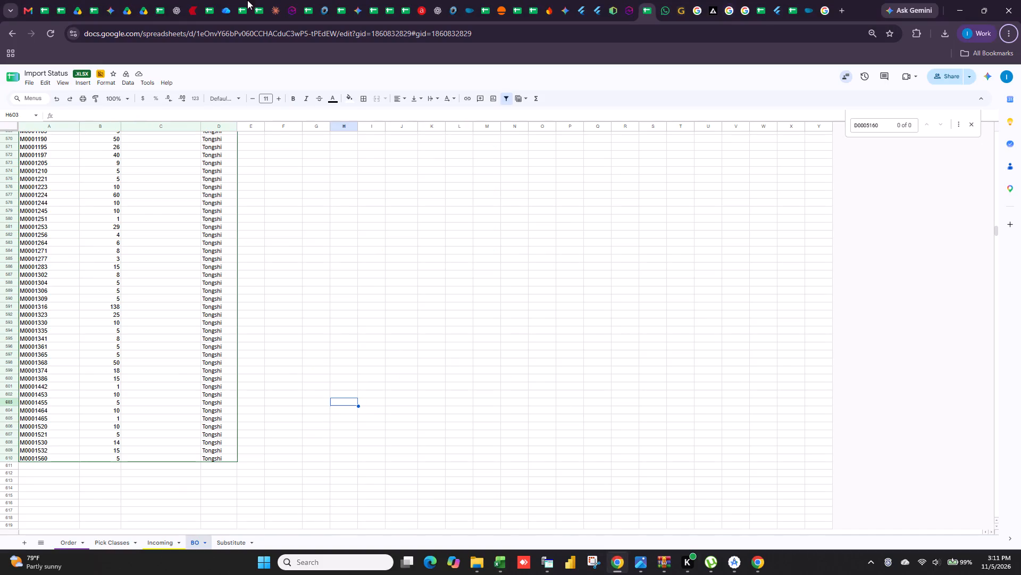
click(120, 0)
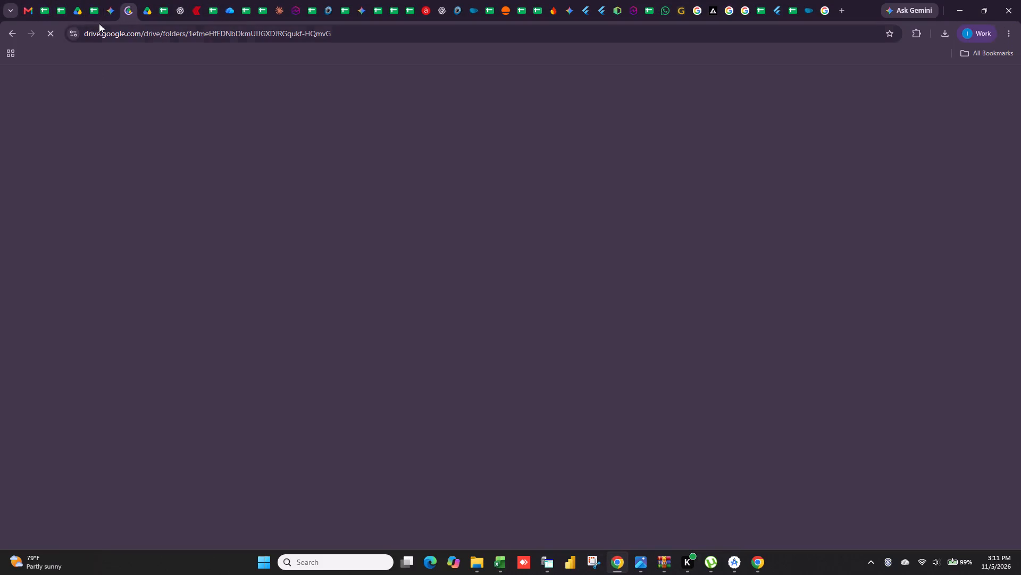
click(248, 83)
text(00)
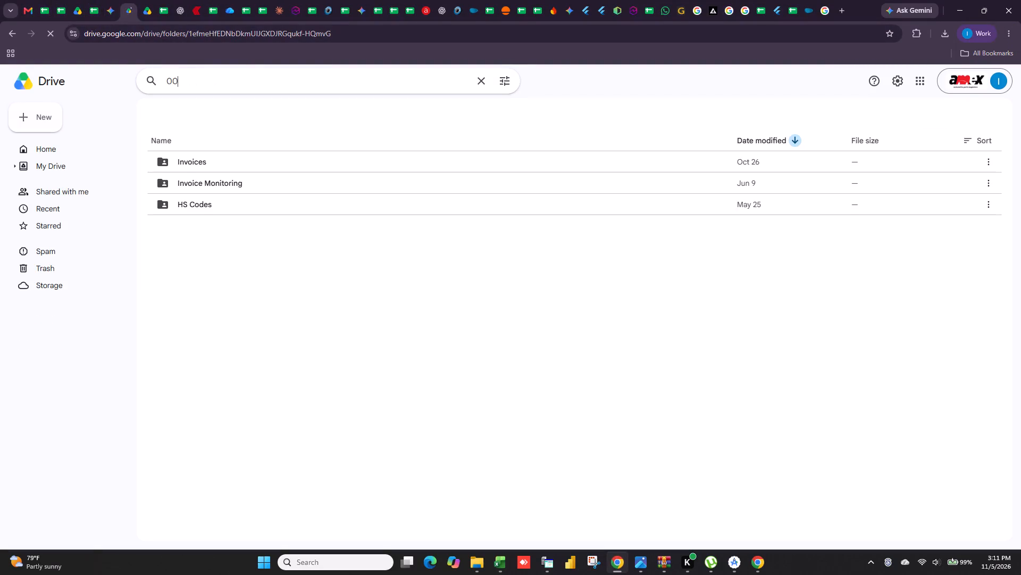
key(ctrl+v)
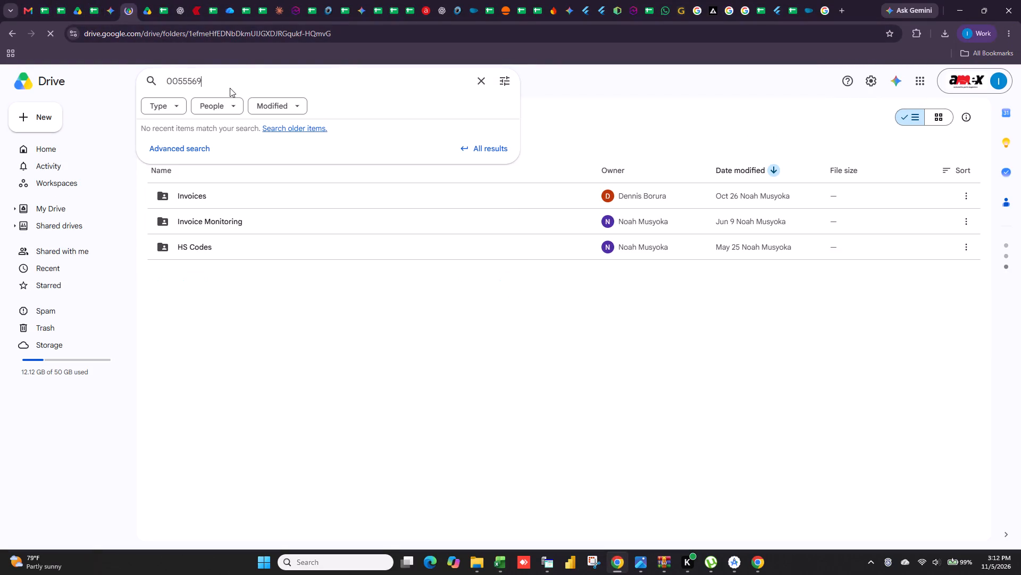
key(Left)
key(Left)
key(Left)
key(Left)
key(Left)
key(Left)
key(Left)
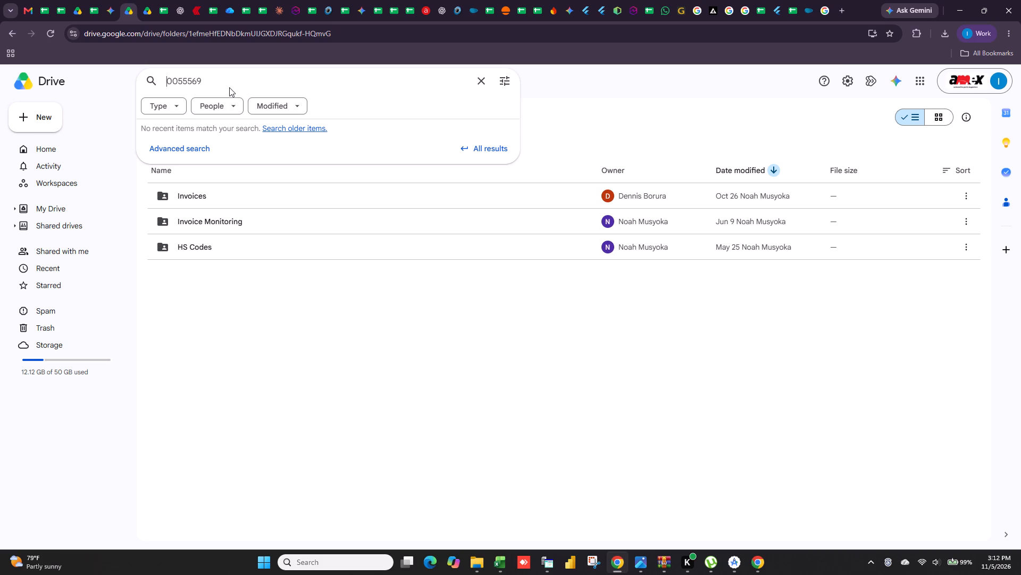
key(0)
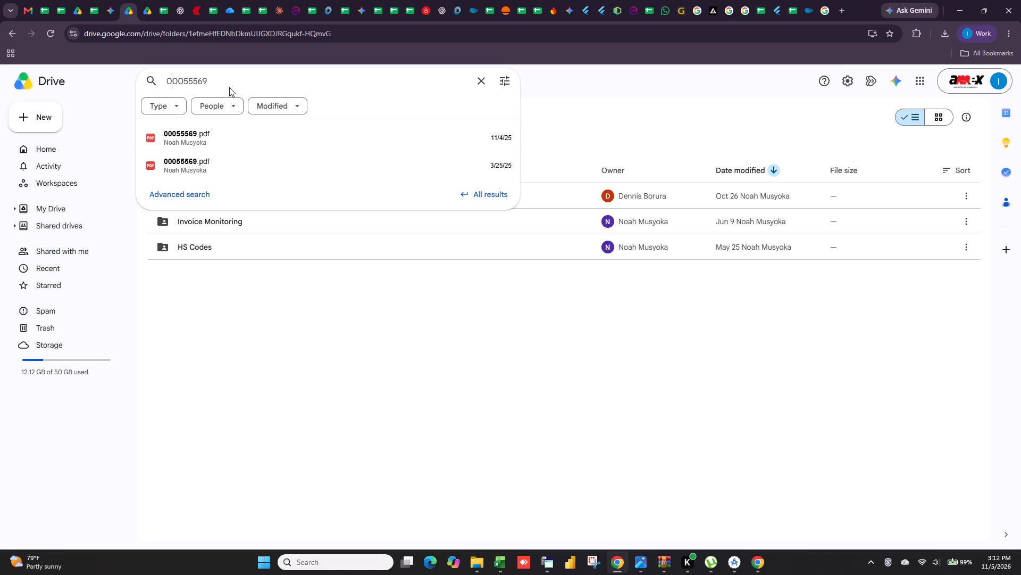
Open the 11/4/25 copy of 00055569.pdf and compare the invoice with its row on the Habashi sheet.
click(253, 134)
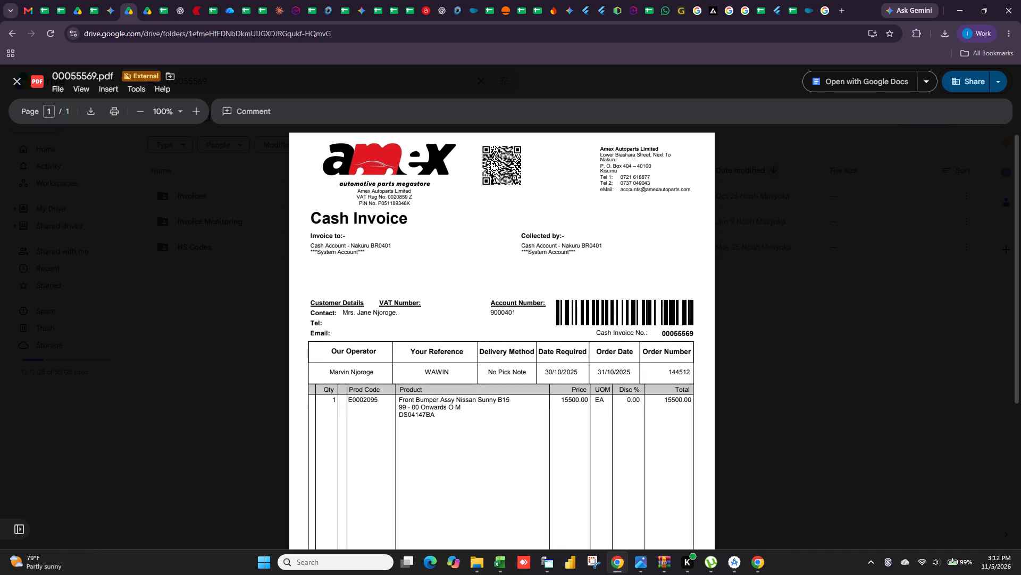
key(alt+Tab)
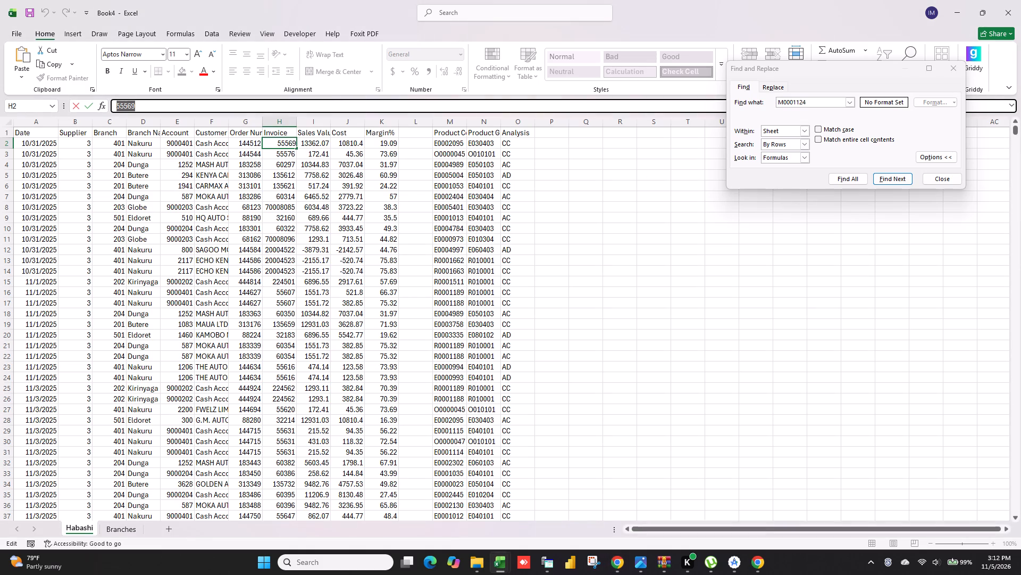
key(alt+Tab)
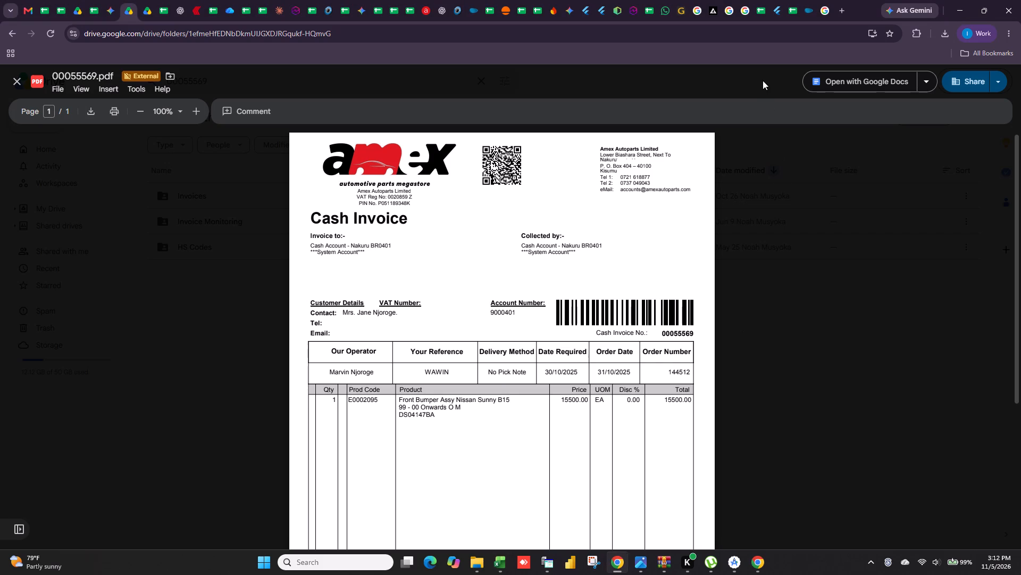
Return to the Habashi sheet in Excel, leave the H2 cell edit and close Find and Replace.
click(955, 0)
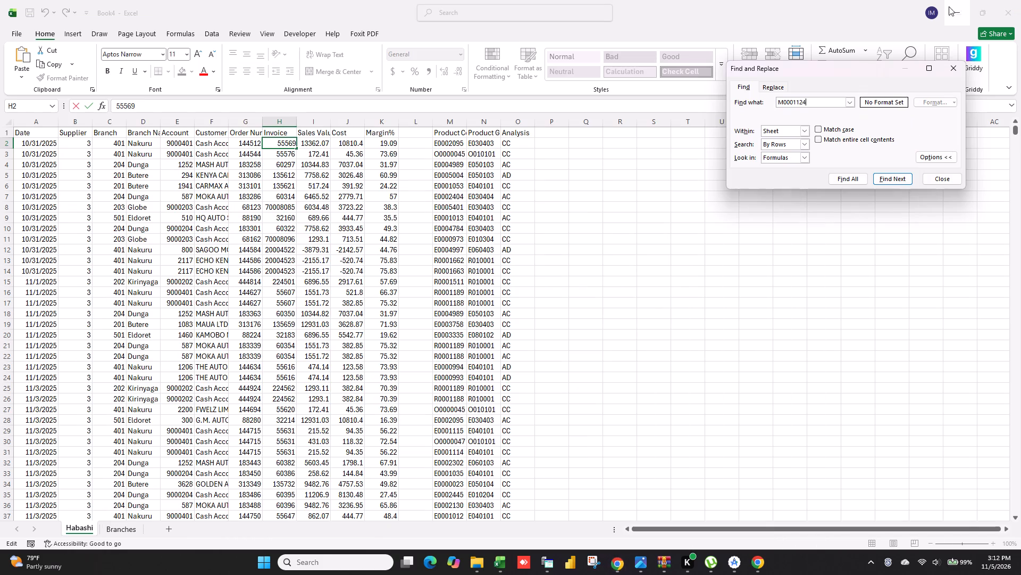
click(640, 275)
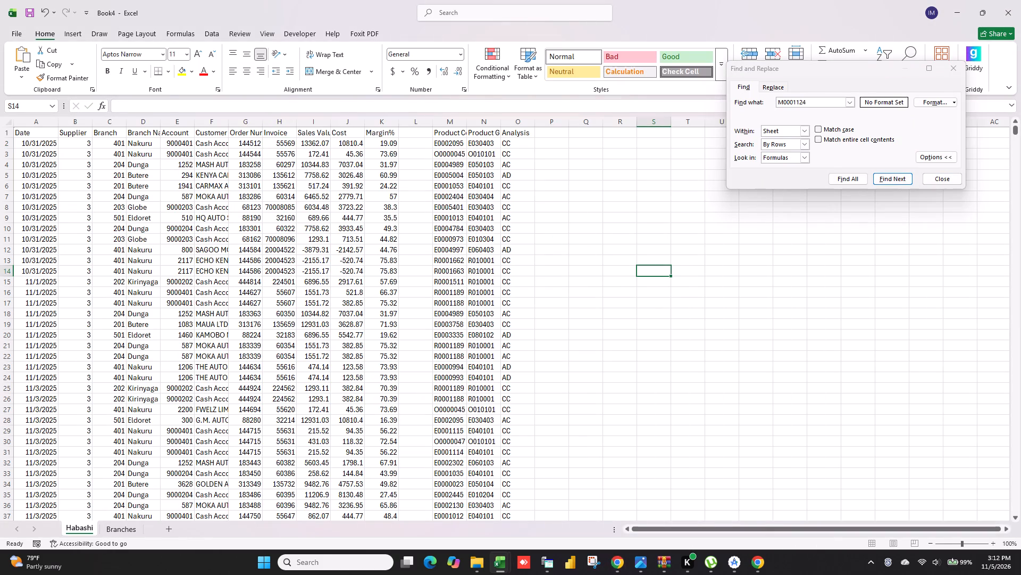
click(949, 183)
Insert a PivotChart on a new worksheet from the Habashi sheet's columns A:O.
drag(31, 118, 419, 157)
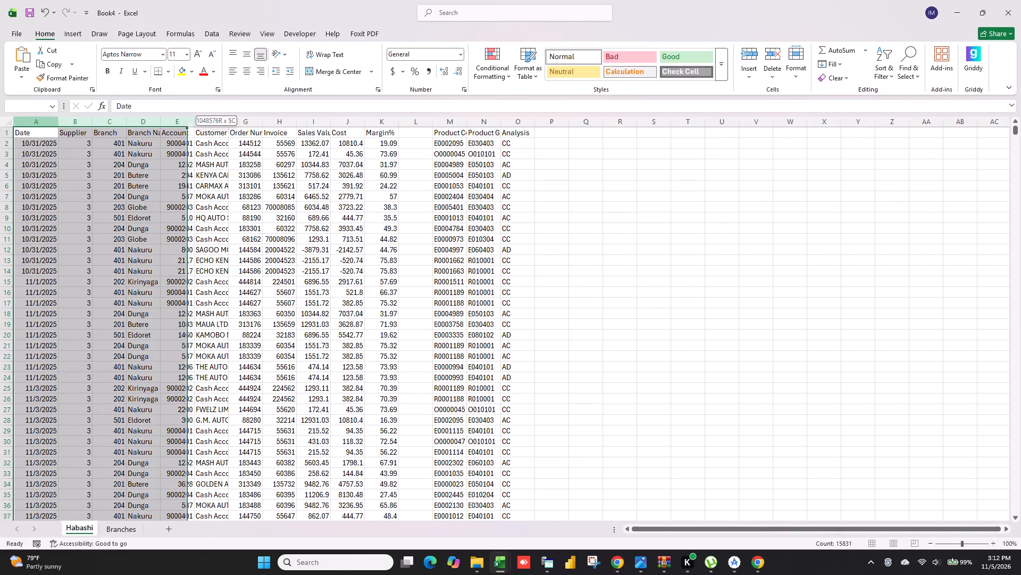
drag(419, 157, 515, 142)
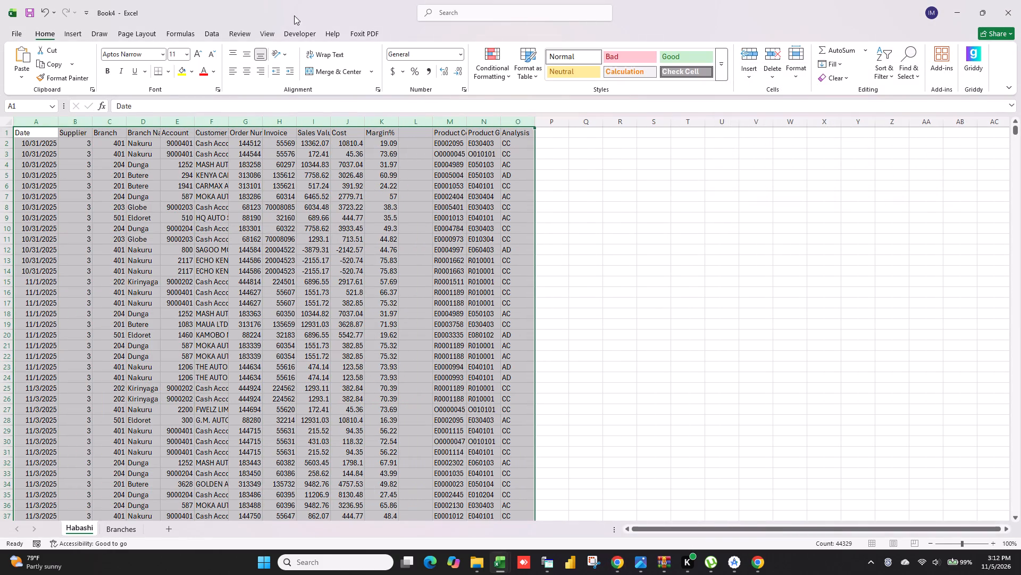
click(204, 31)
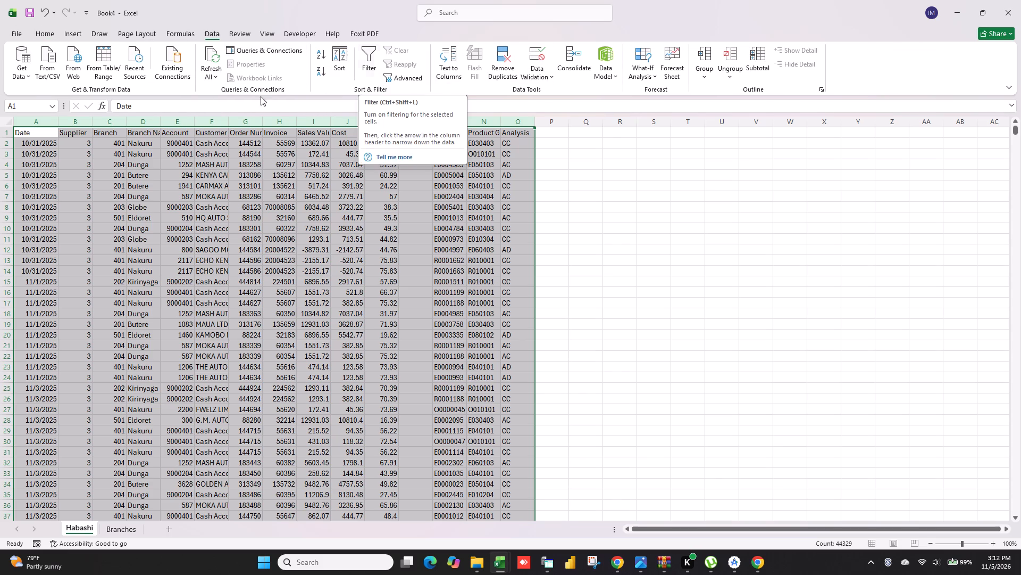
click(43, 37)
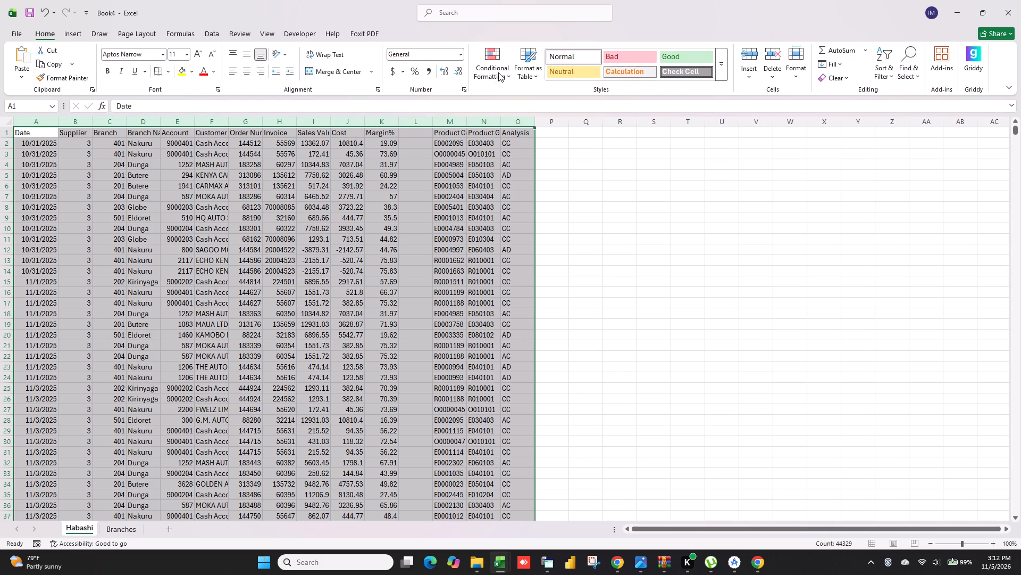
click(80, 34)
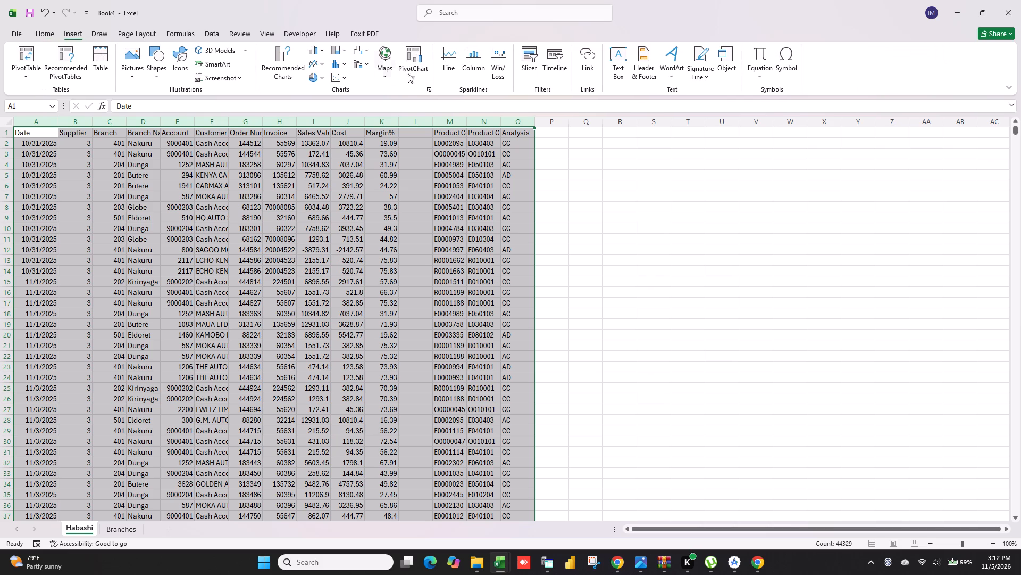
click(412, 75)
click(434, 96)
click(376, 354)
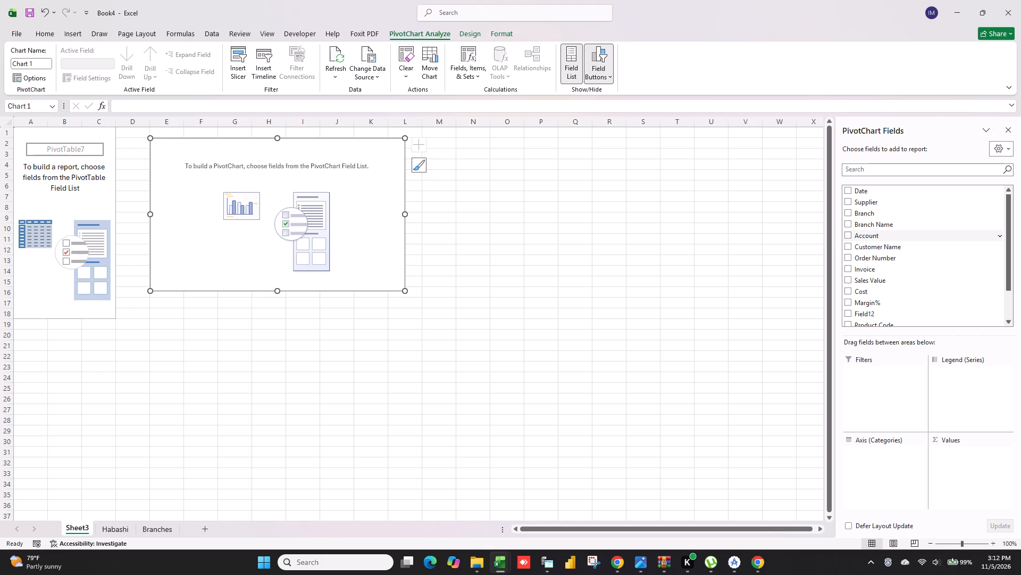
Set Branch Name and Product Code as the PivotChart's axis fields, add Date, and move Years (Date) to the legend.
click(847, 224)
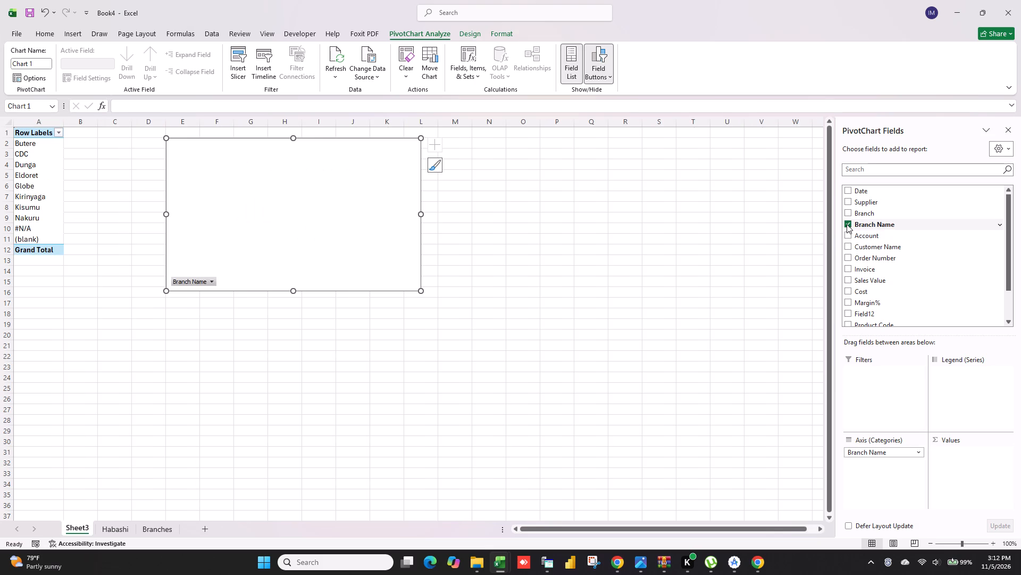
scroll(858, 262, down, 2)
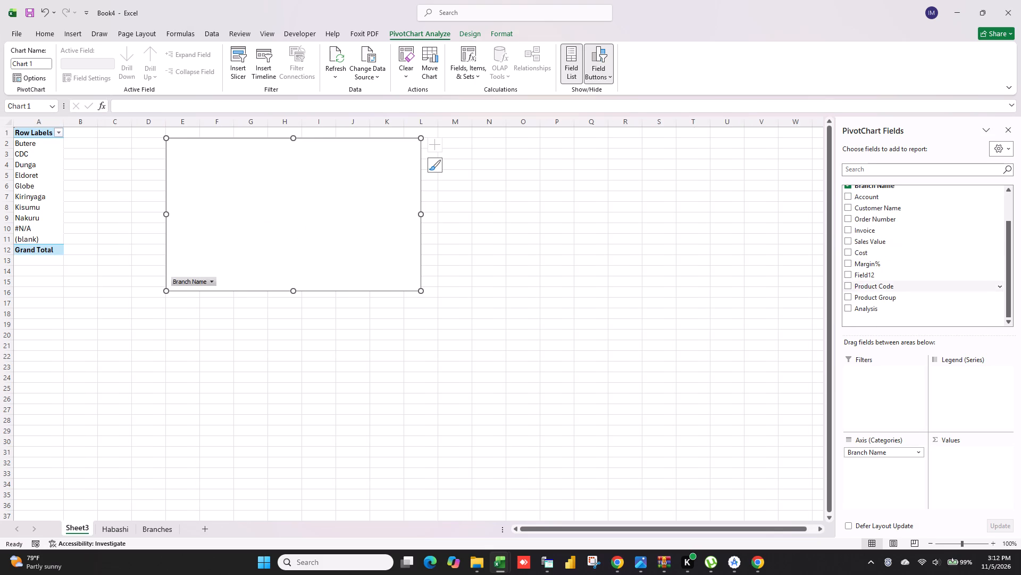
click(847, 285)
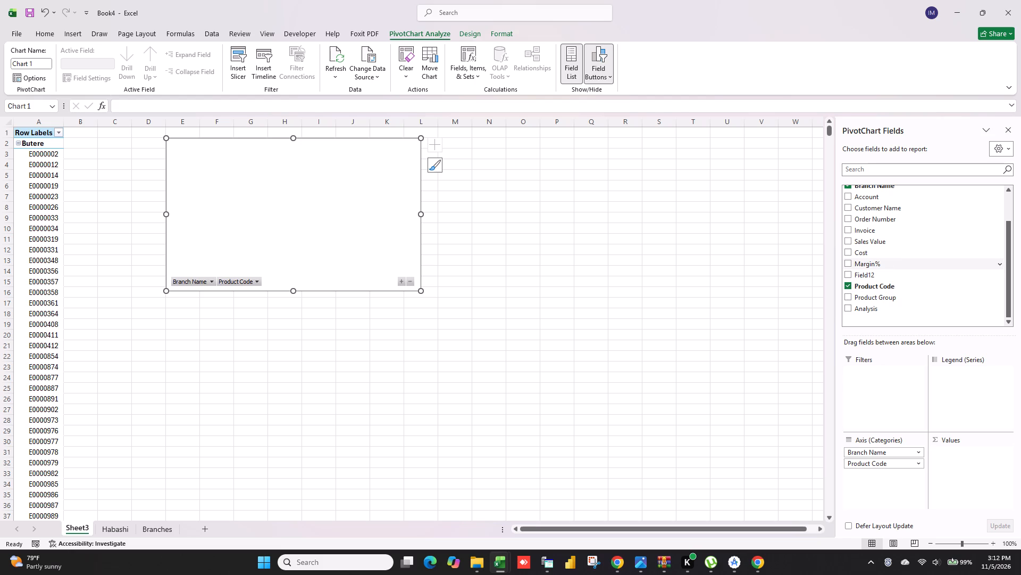
scroll(881, 293, up, 2)
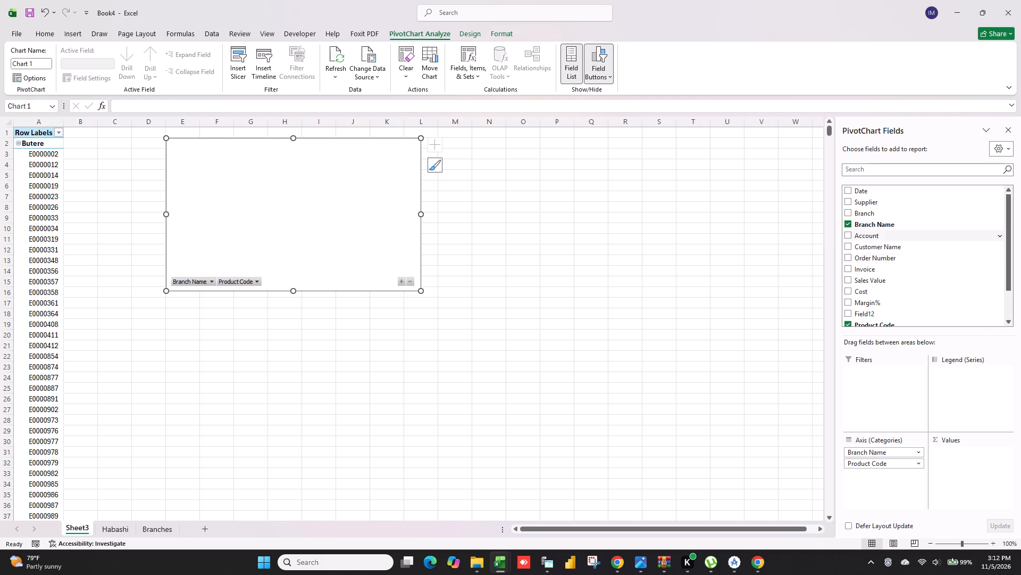
click(848, 191)
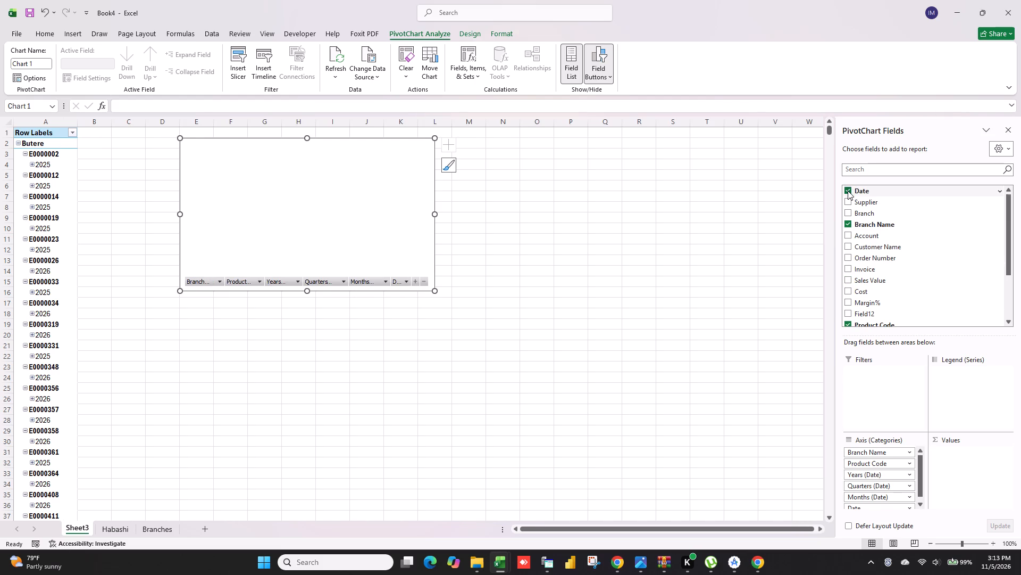
drag(885, 475, 955, 381)
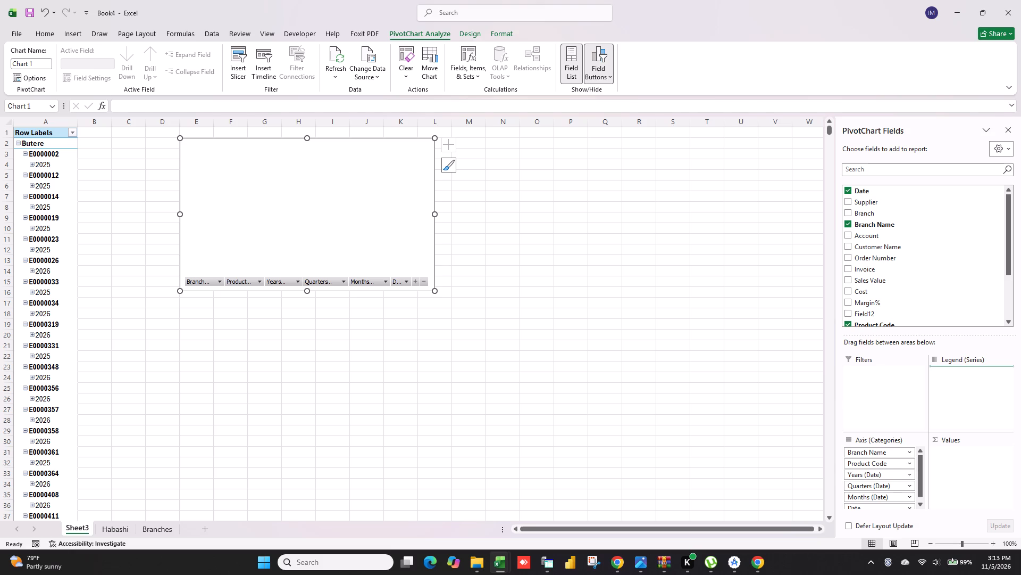
drag(955, 381, 957, 373)
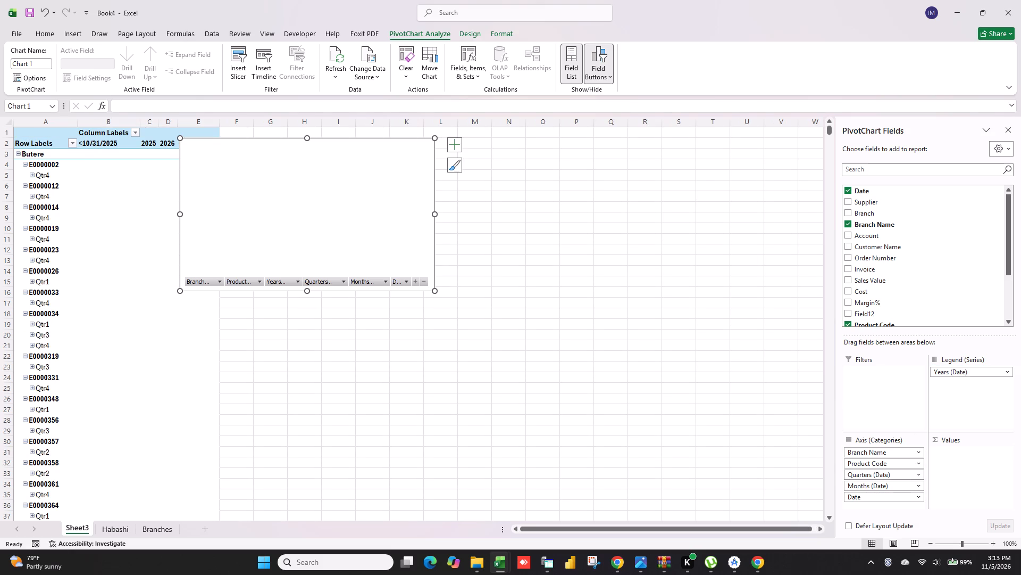
Remove the PivotChart from the worksheet, keeping only its PivotTable.
right_click(872, 474)
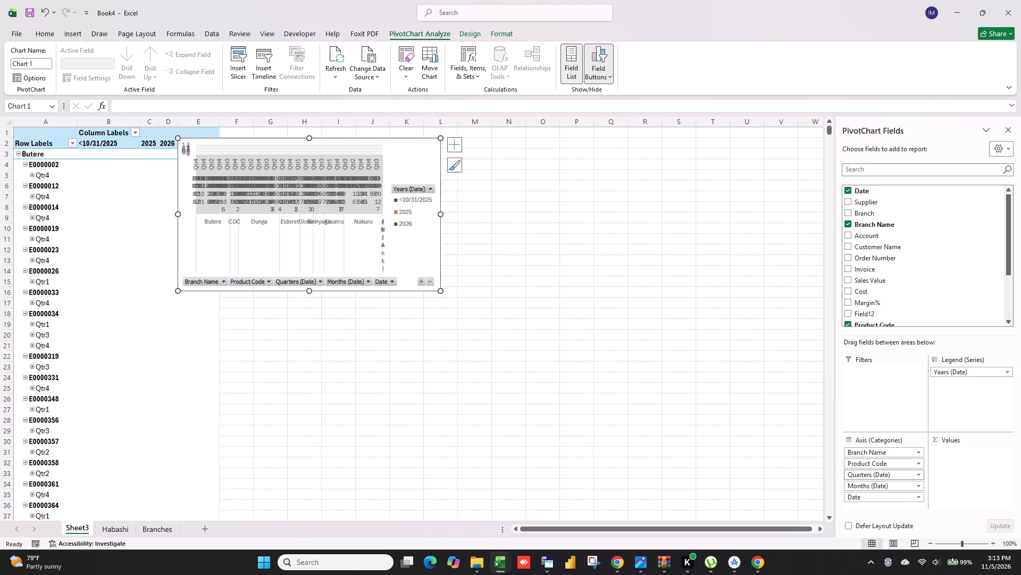
right_click(872, 474)
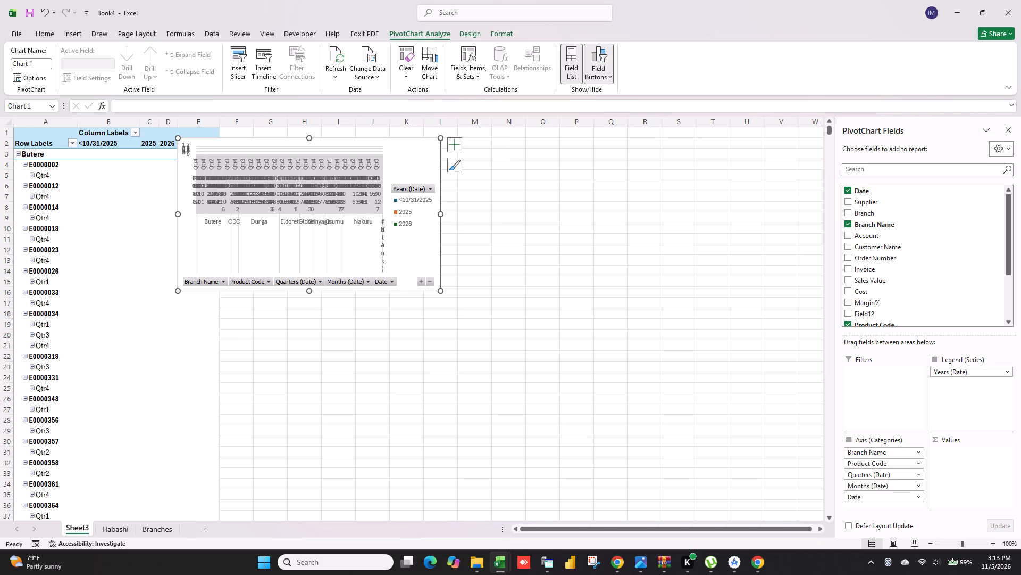
right_click(406, 170)
click(436, 209)
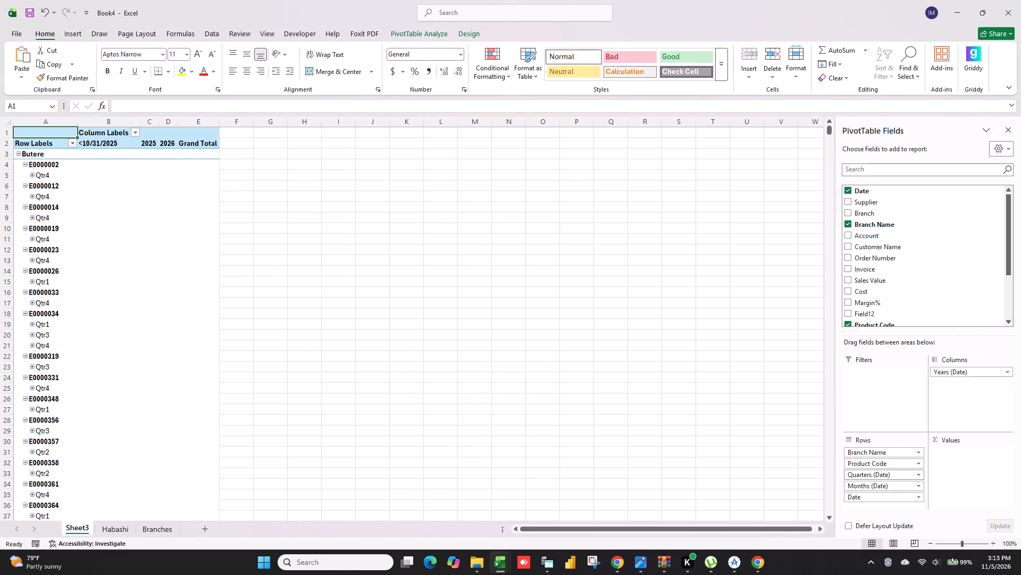
Remove the Quarters (Date), Months (Date) and Date fields from the PivotTable's rows.
right_click(863, 475)
click(863, 475)
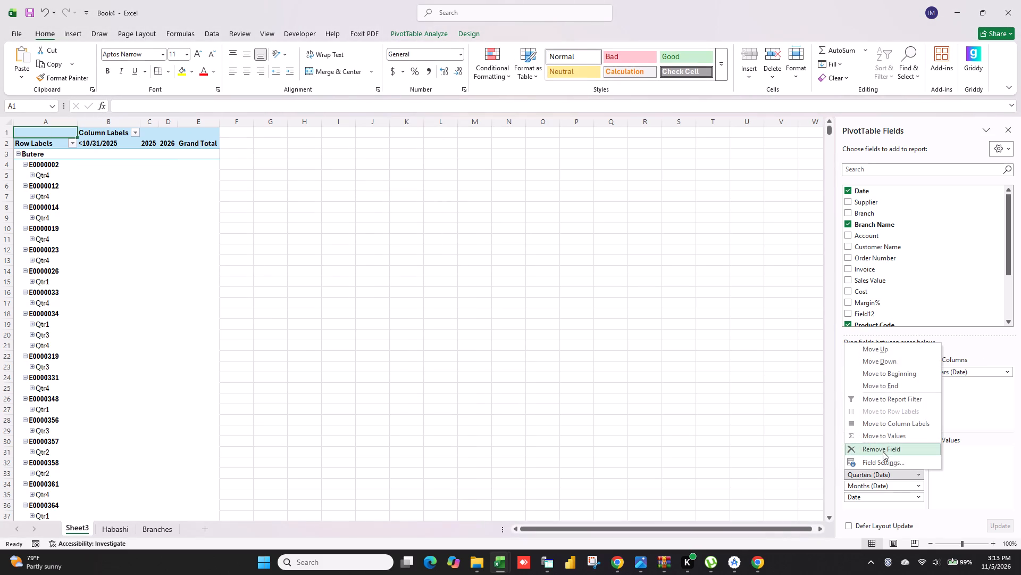
click(883, 451)
click(867, 477)
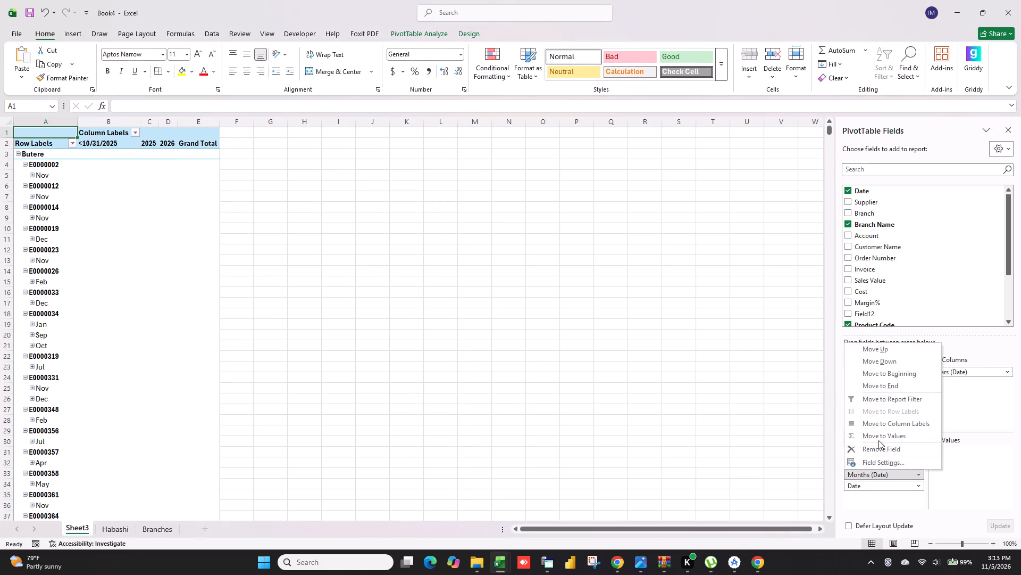
click(878, 452)
click(868, 474)
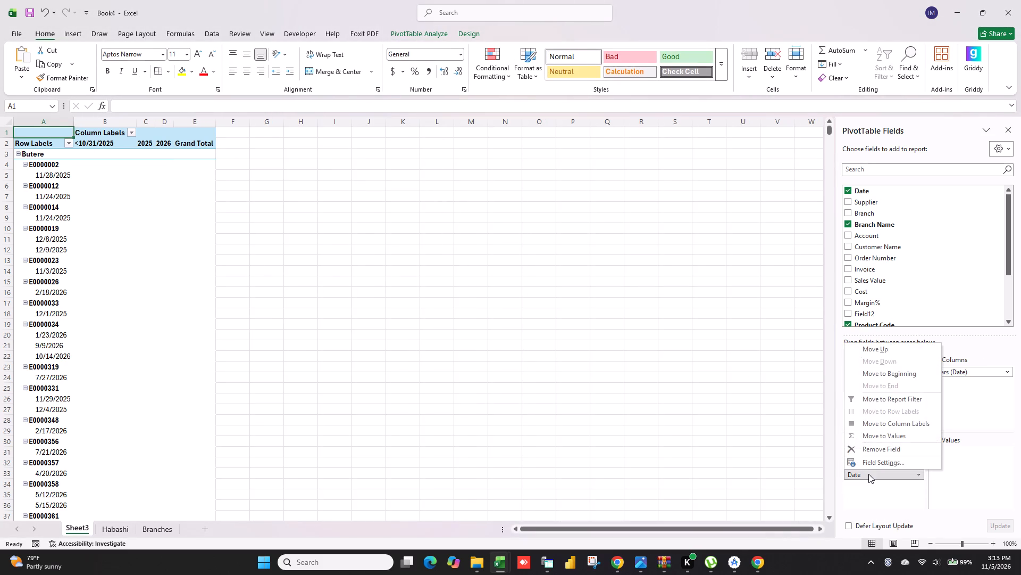
click(882, 450)
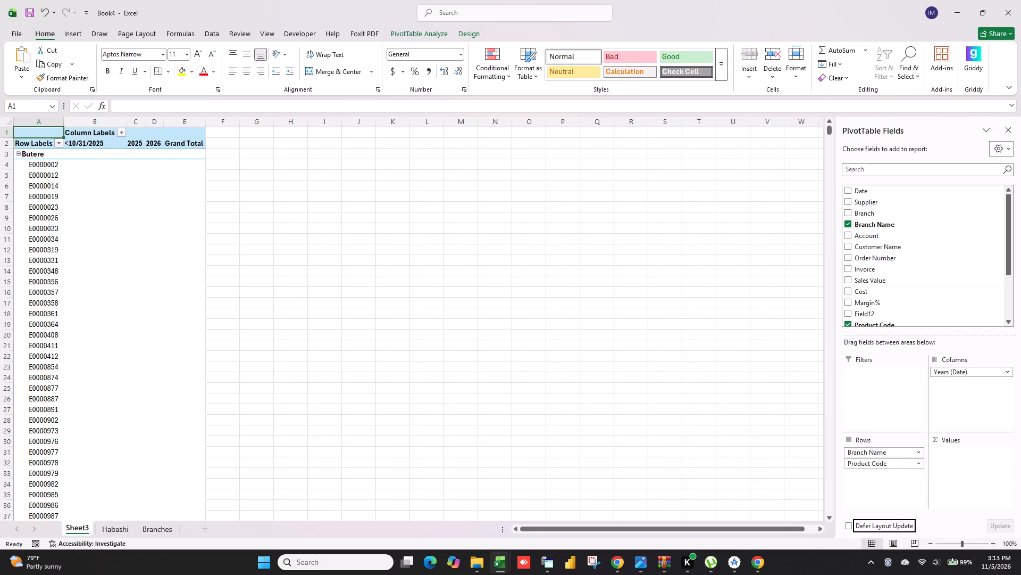
Add Sales Value to the PivotTable's values as a sum.
scroll(893, 324, down, 1)
click(850, 256)
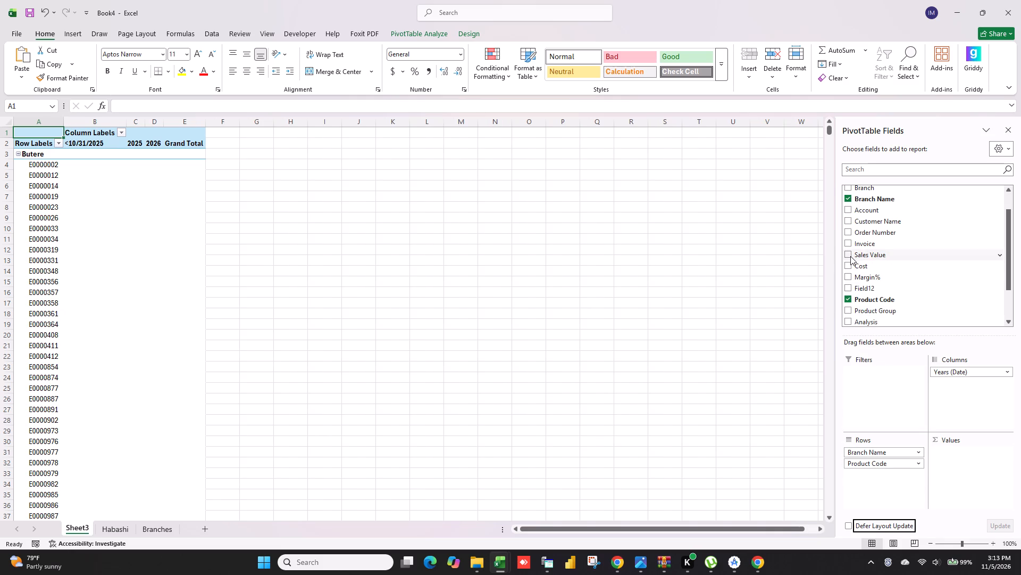
click(97, 230)
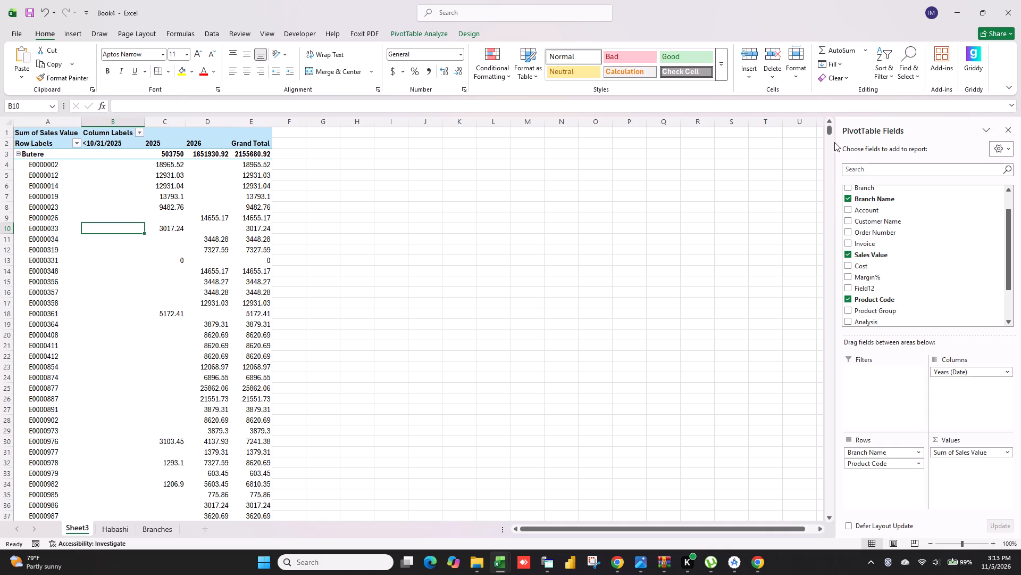
Lay out the PivotTable in tabular form with grand totals off for rows and columns and no subtotals.
drag(831, 135, 819, 482)
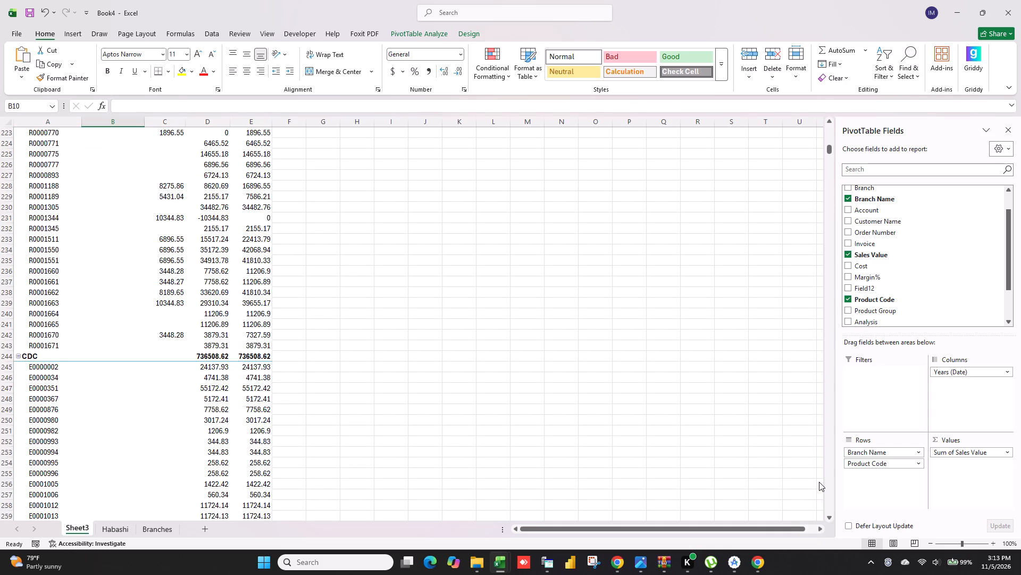
drag(819, 482, 809, 0)
scroll(173, 263, up, 7)
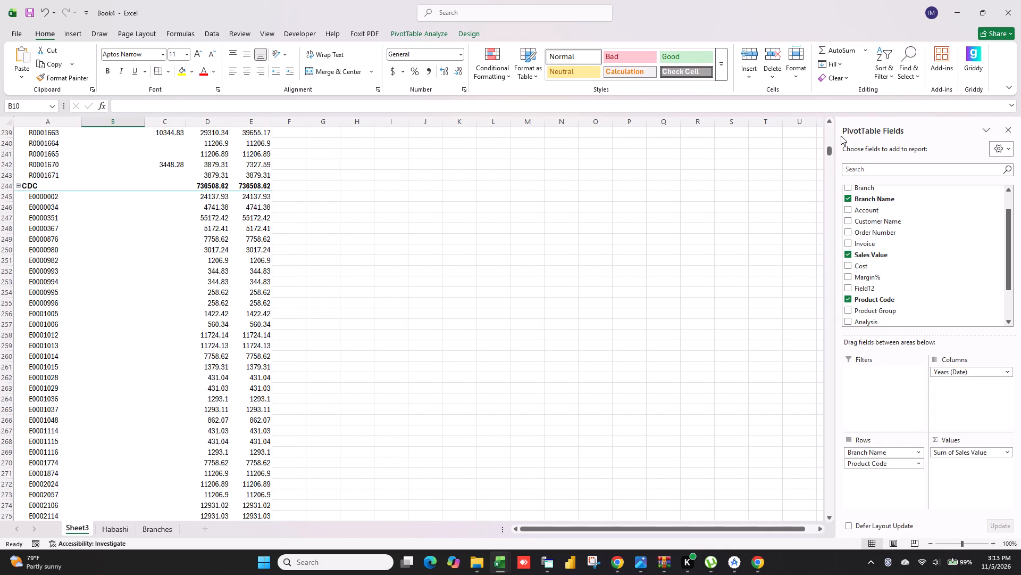
drag(830, 151, 830, 102)
right_click(216, 132)
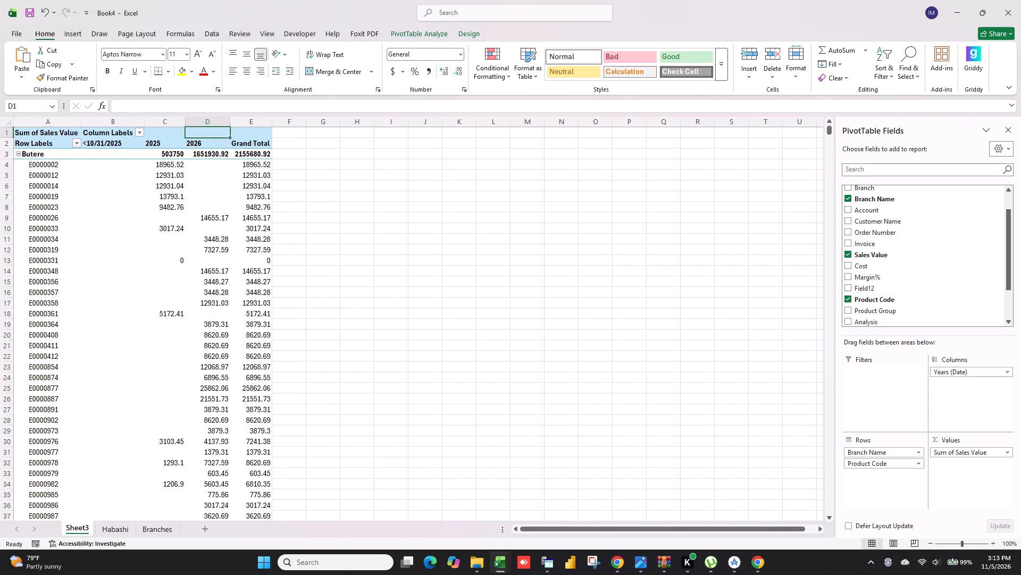
double_click(467, 36)
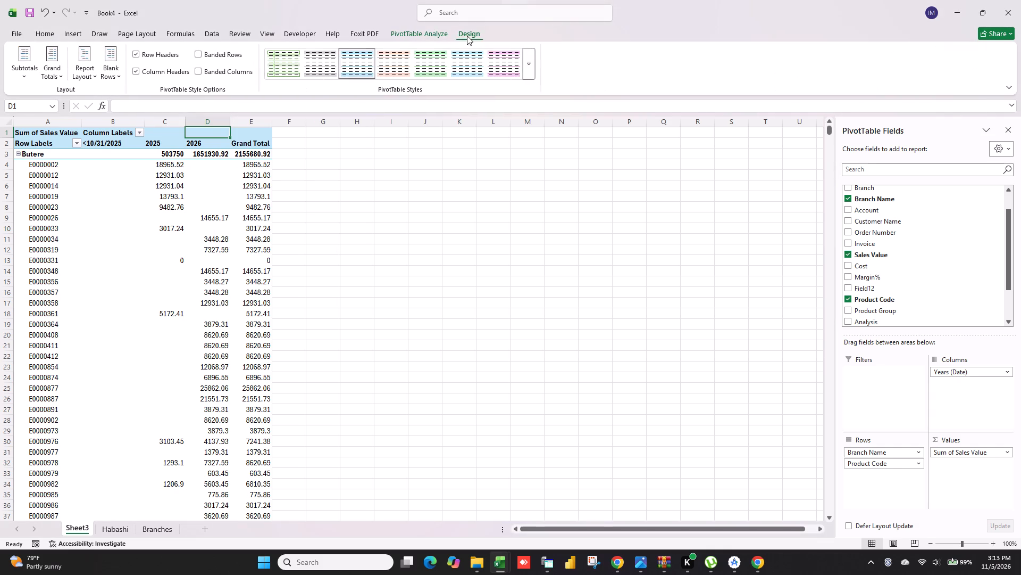
click(45, 72)
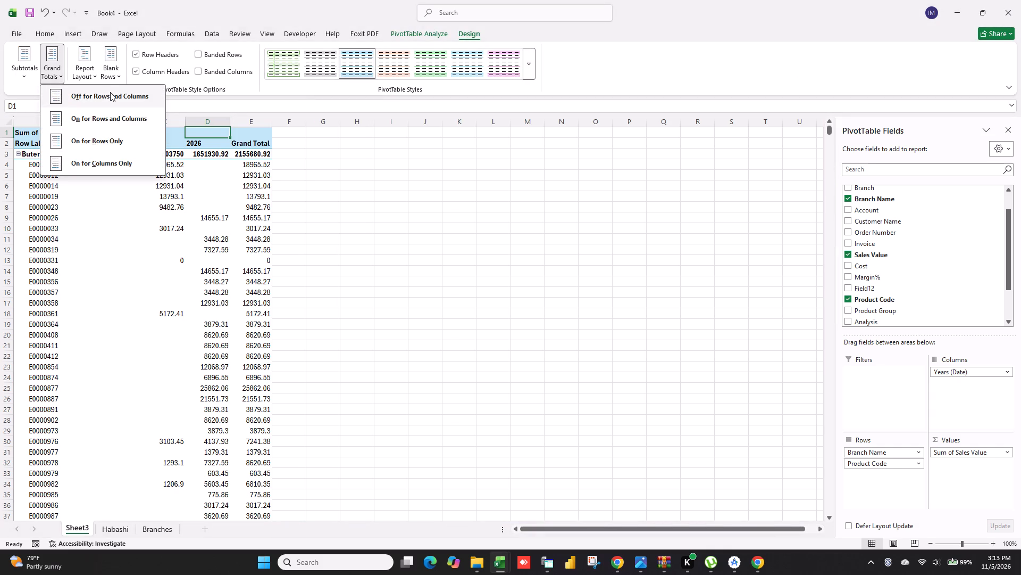
click(110, 92)
click(80, 73)
click(145, 143)
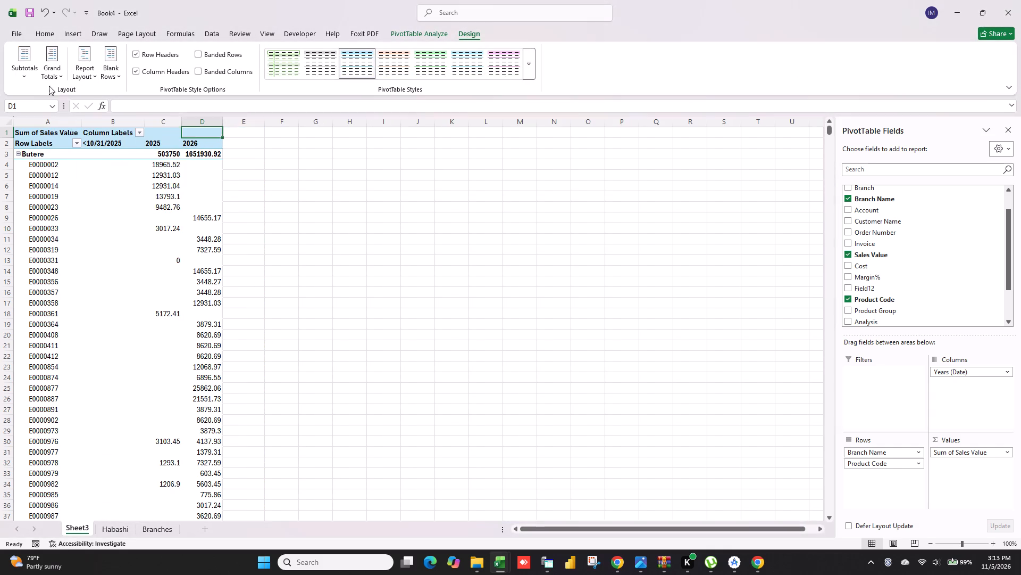
click(27, 72)
click(61, 96)
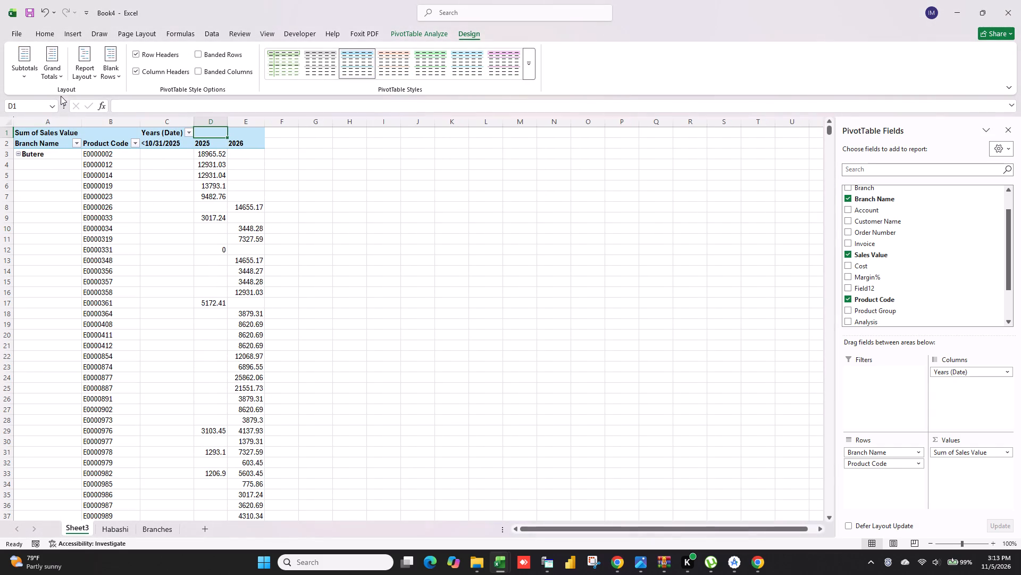
click(383, 194)
Copy the PivotTable's columns A:E and paste them as values at A1 of a new worksheet.
drag(49, 121, 222, 125)
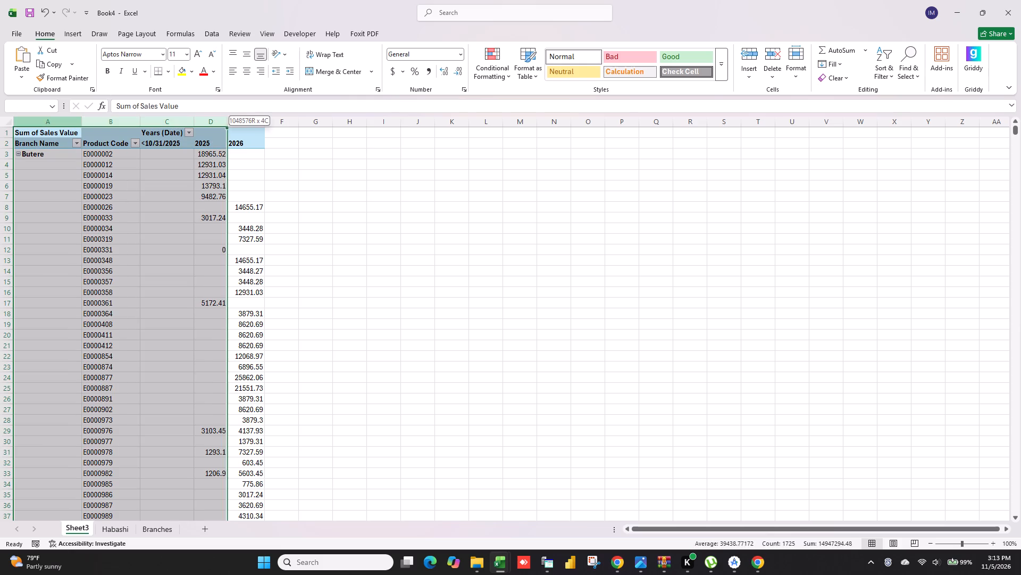
drag(222, 125, 235, 125)
key(ctrl+c)
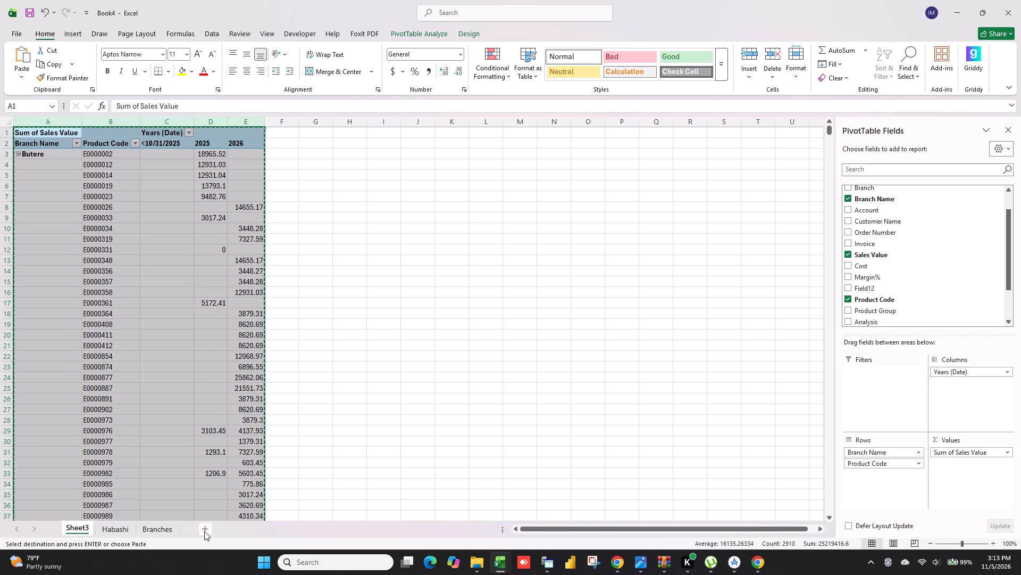
click(204, 531)
right_click(31, 132)
click(70, 204)
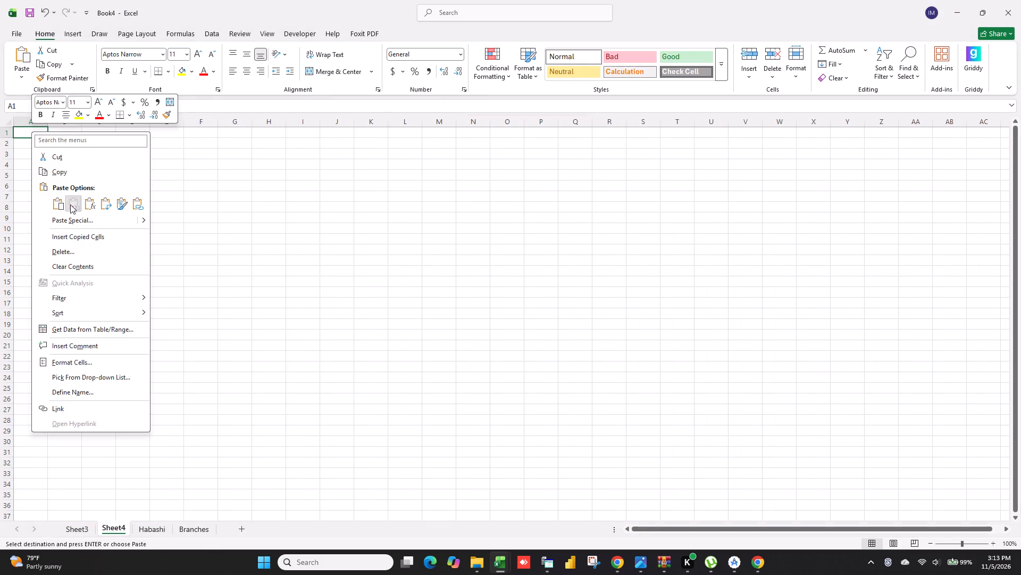
click(123, 217)
Delete the Sum of Sales Value heading row and the <10/31/2025 column from the pasted data.
click(10, 132)
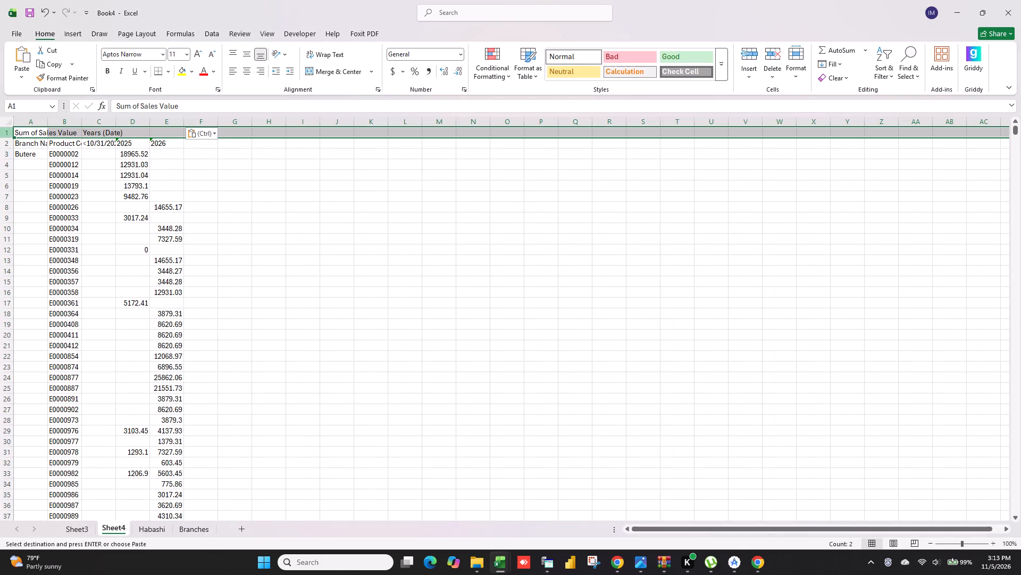
key(ctrl+minus)
click(121, 194)
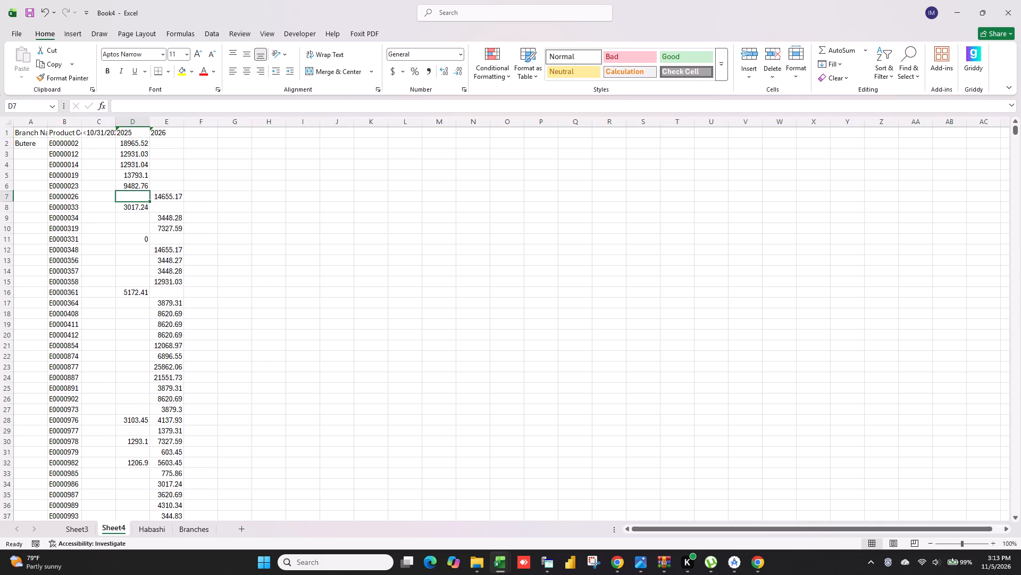
click(105, 120)
key(ctrl+minus)
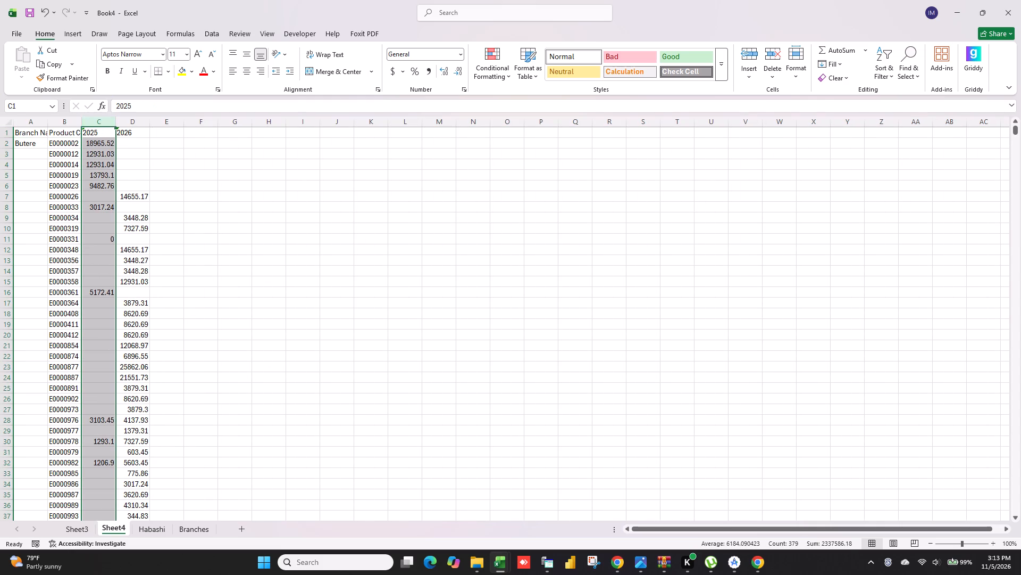
click(160, 212)
Widen the Product Code and Branch Name columns so their headings fit.
drag(85, 119, 103, 124)
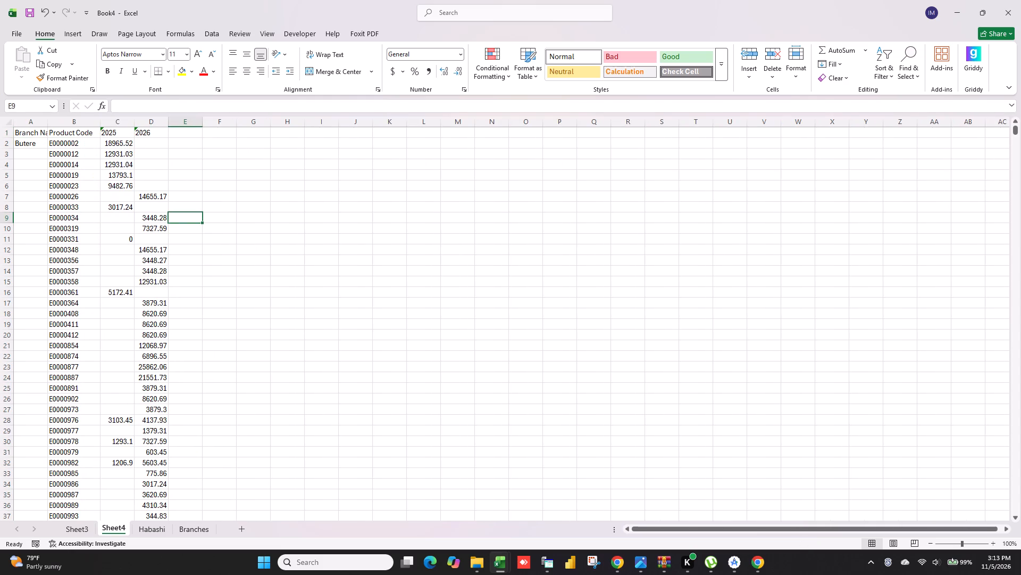
drag(48, 122, 64, 124)
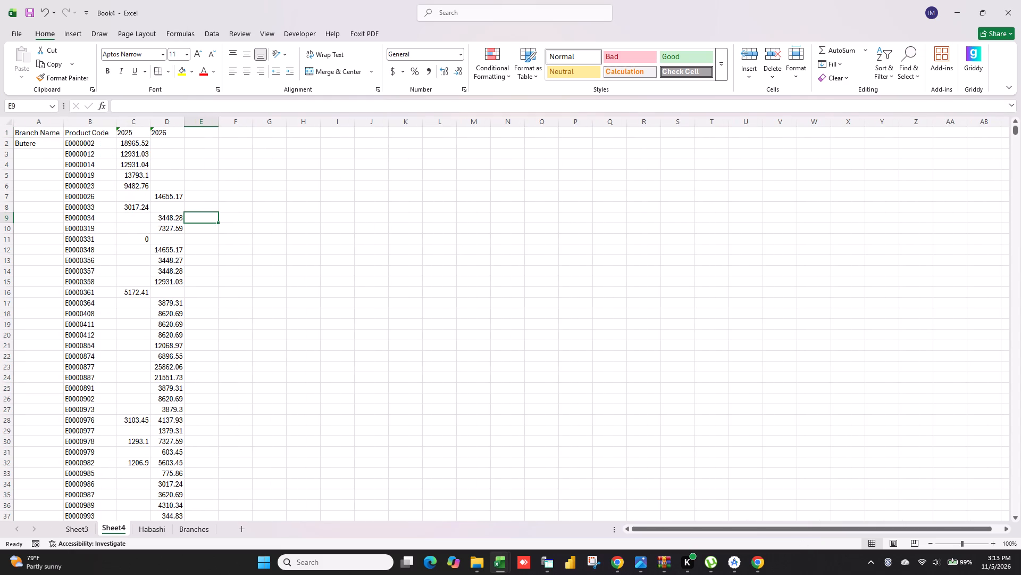
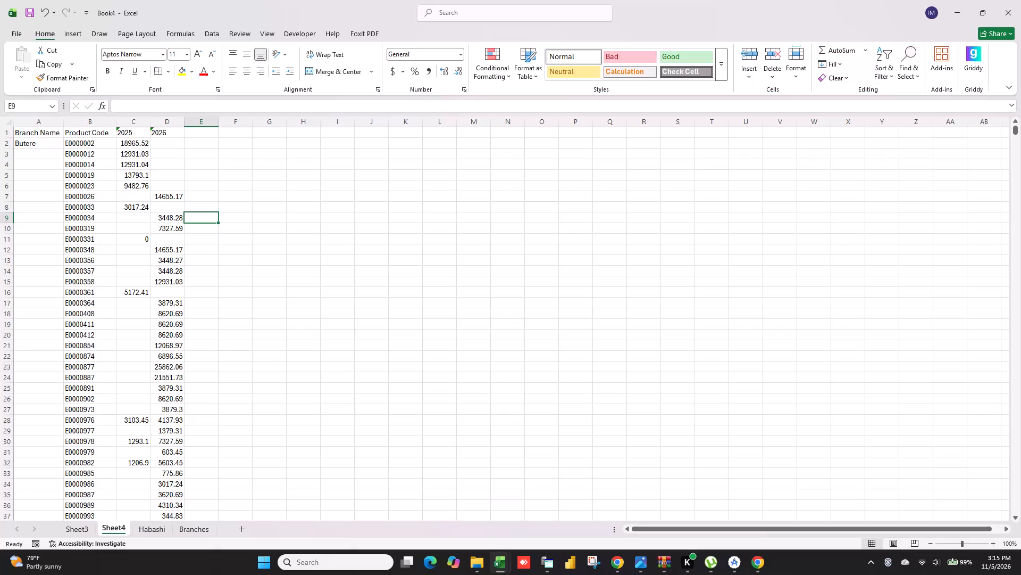
Copy the branch name Butere into the blank Branch Name cells below it, down to row 241.
click(29, 143)
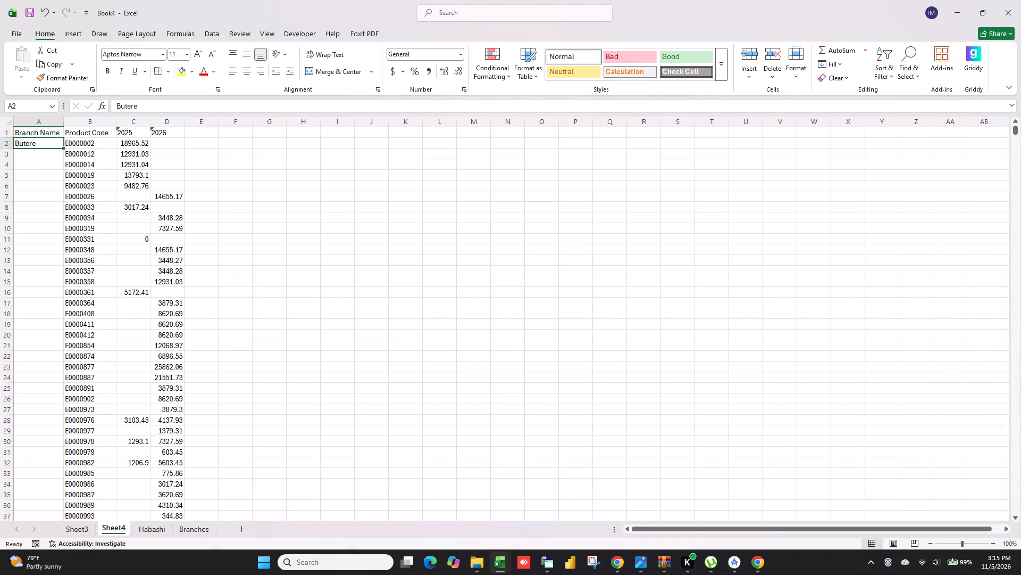
key(ctrl+c)
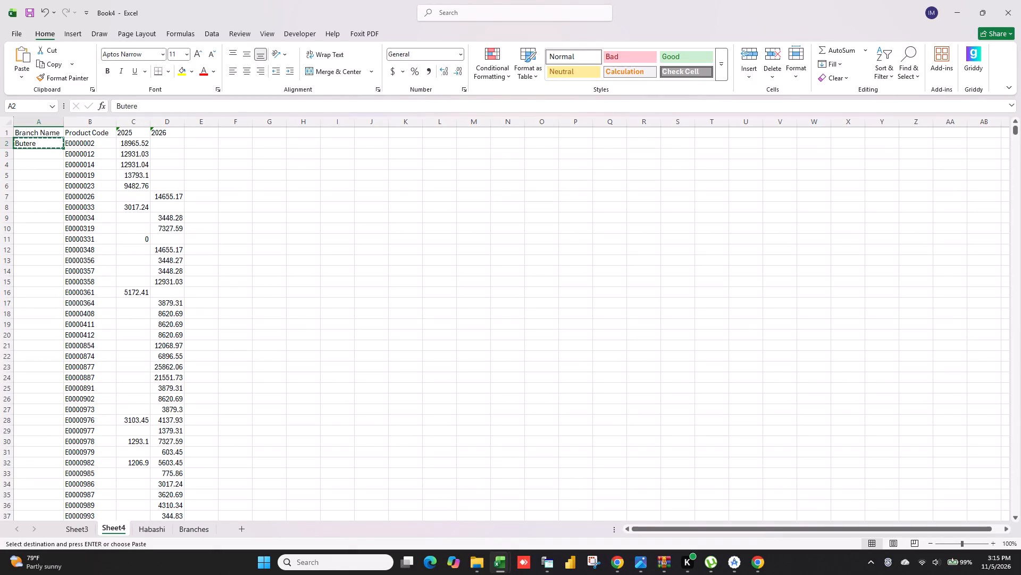
key(ctrl+shift+Down)
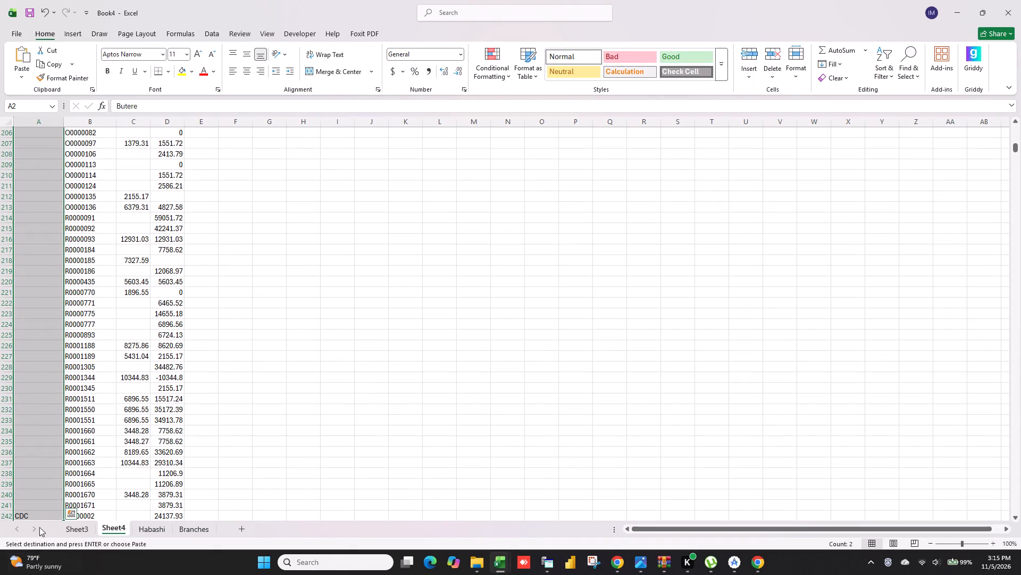
click(40, 508)
key(ctrl+shift+Up)
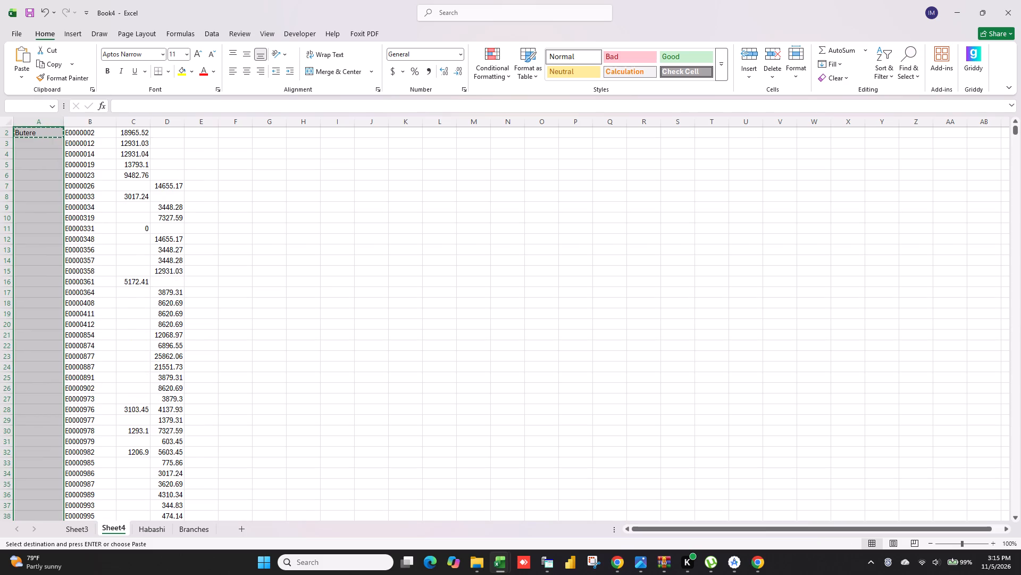
key(ctrl+v)
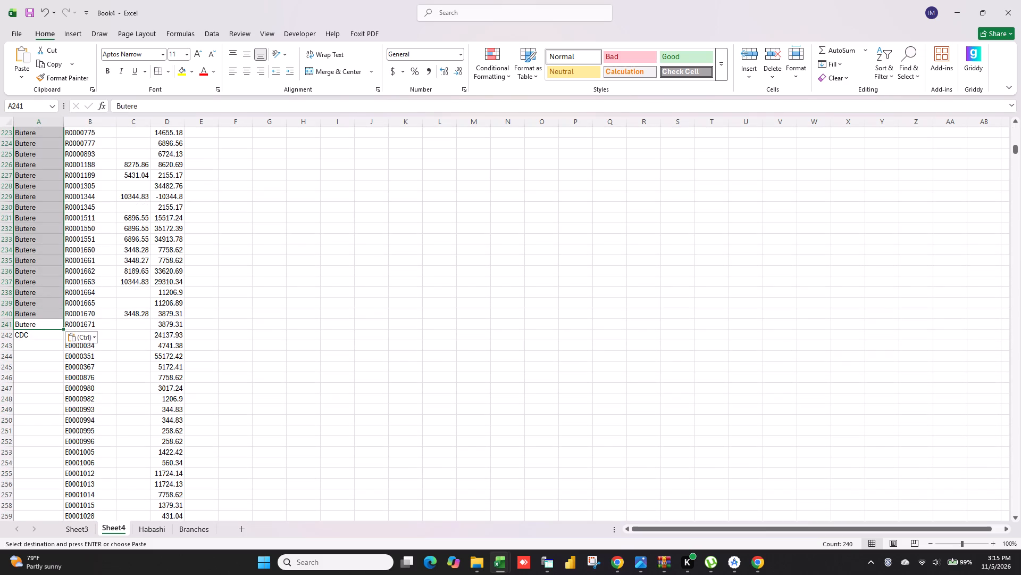
Copy the branch name CDC into the blank Branch Name cells below it, down to row 324.
click(31, 335)
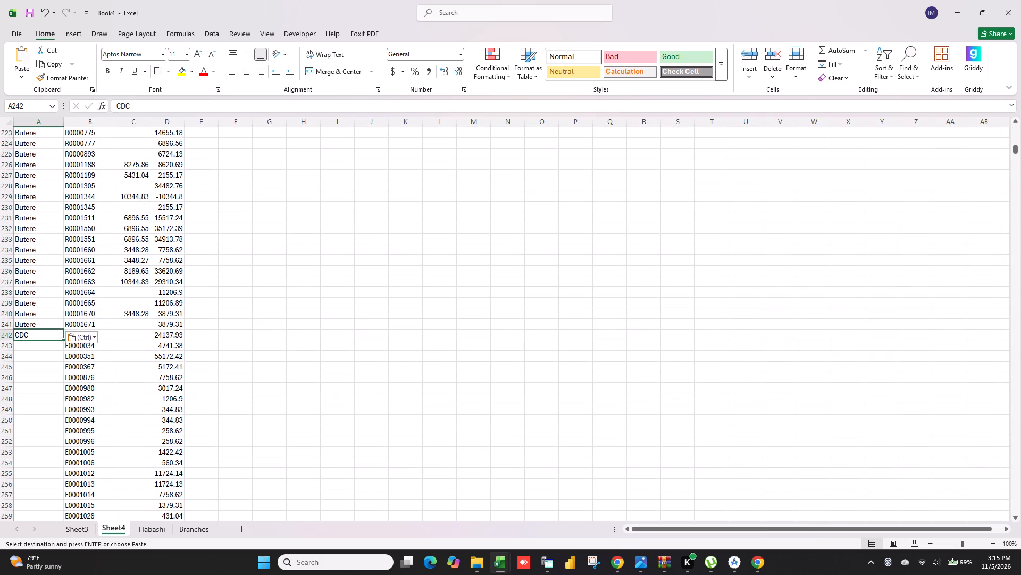
key(ctrl+c)
click(34, 344)
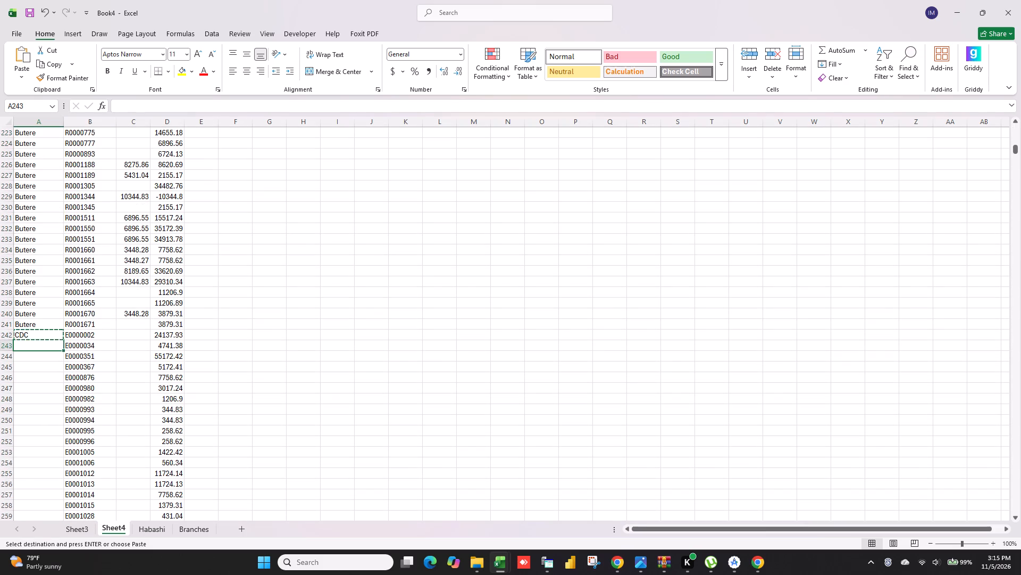
key(ctrl+shift+Down)
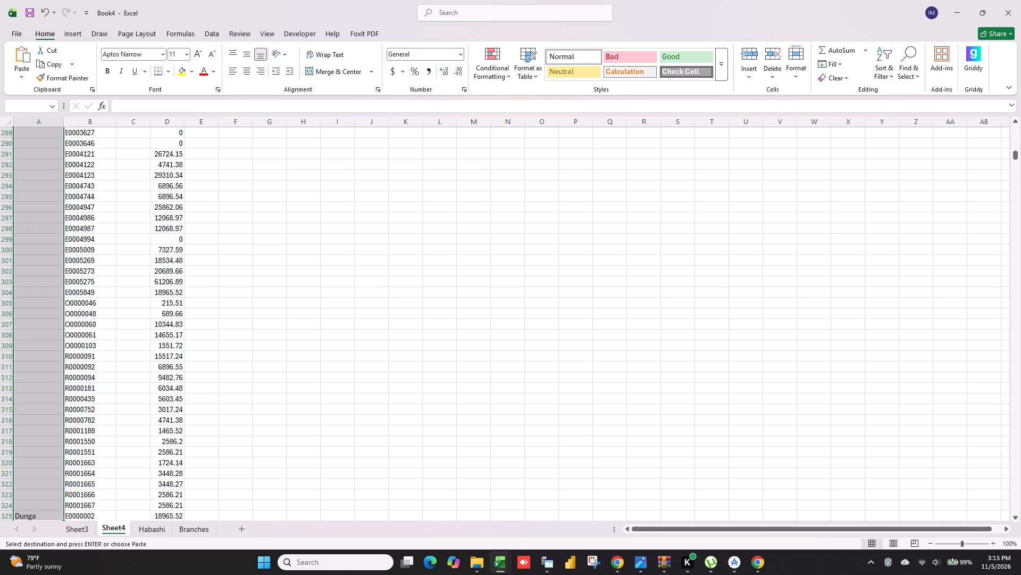
click(41, 503)
key(ctrl+shift+Up)
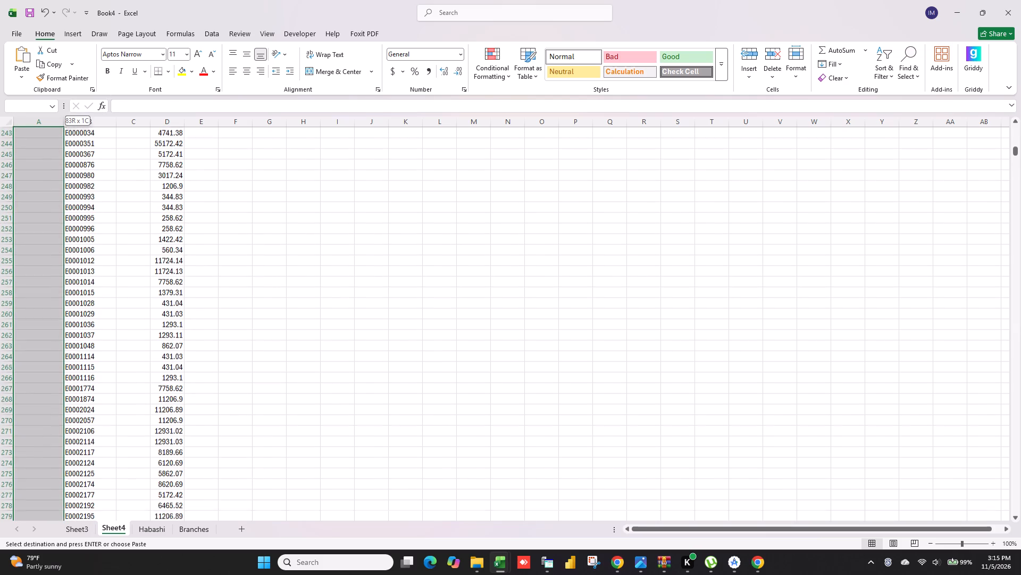
key(ctrl+v)
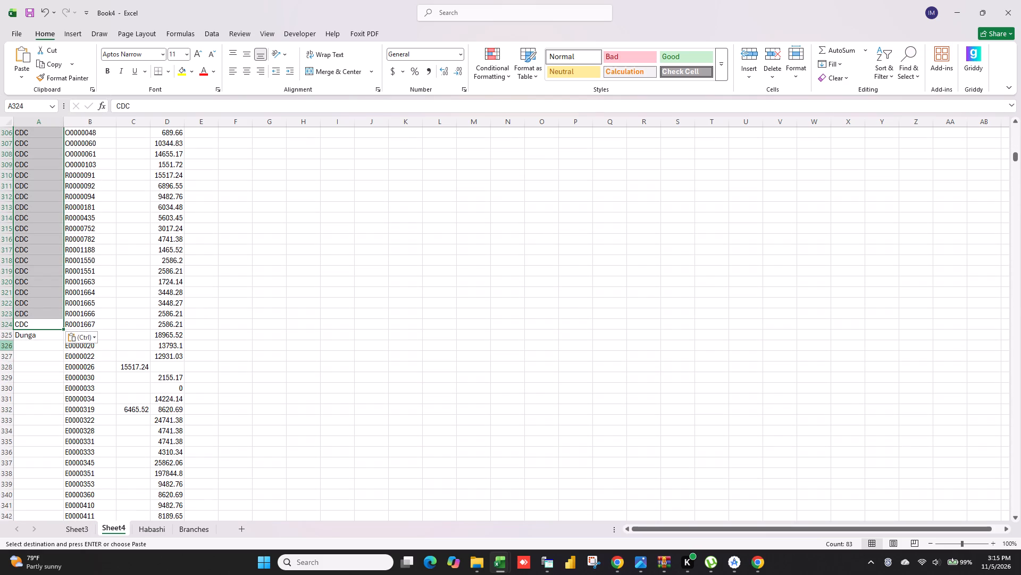
Copy the branch name Dunga into the blank Branch Name cells below it, down to row 619.
click(26, 338)
key(ctrl+c)
click(29, 344)
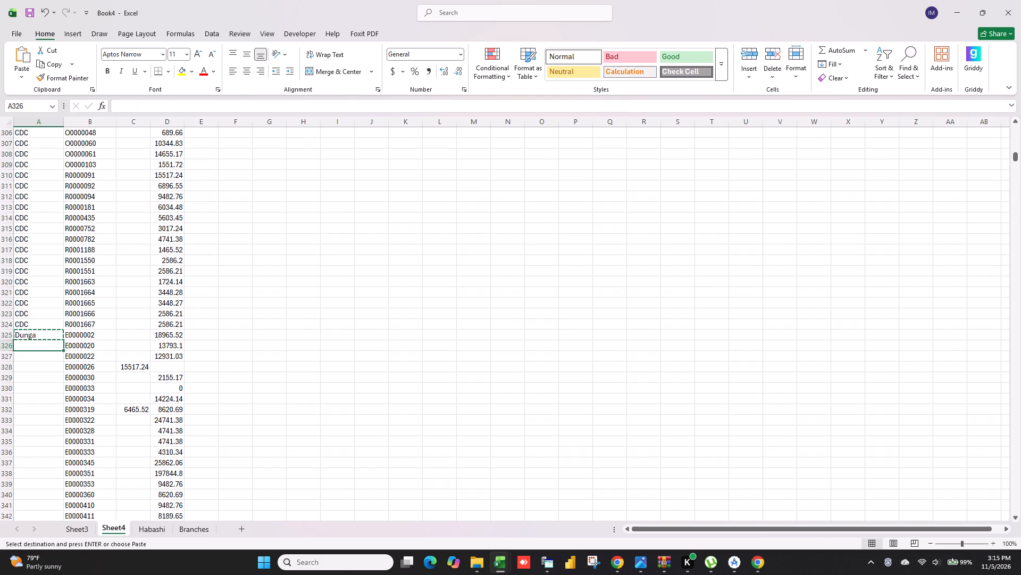
key(ctrl+shift+Down)
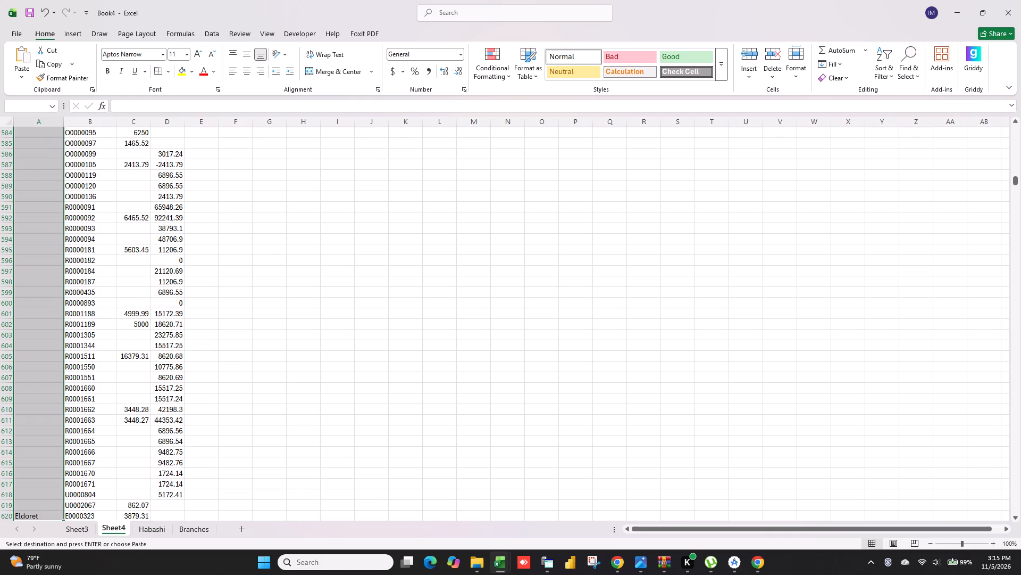
click(41, 505)
key(ctrl+shift+Up)
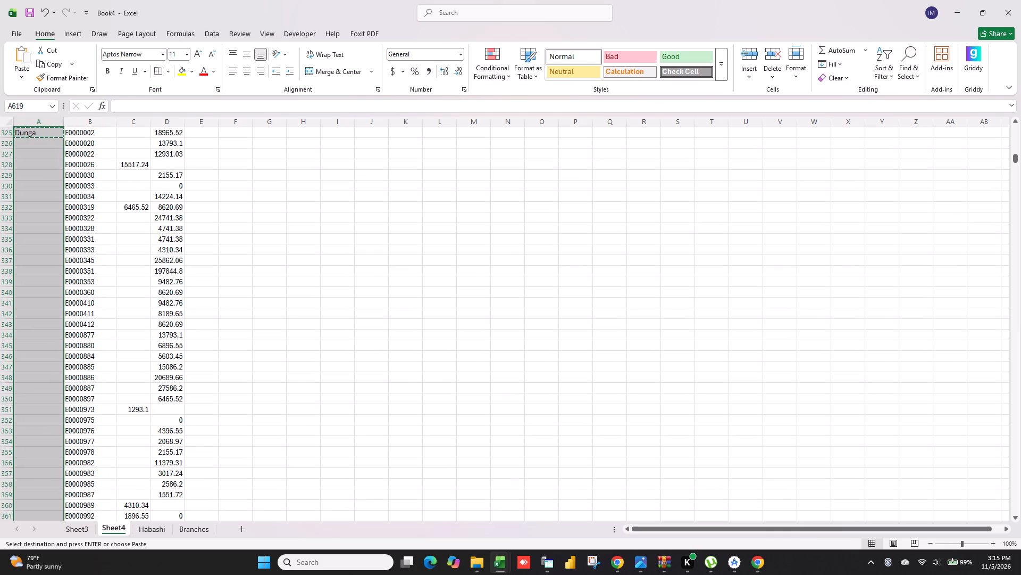
key(ctrl+v)
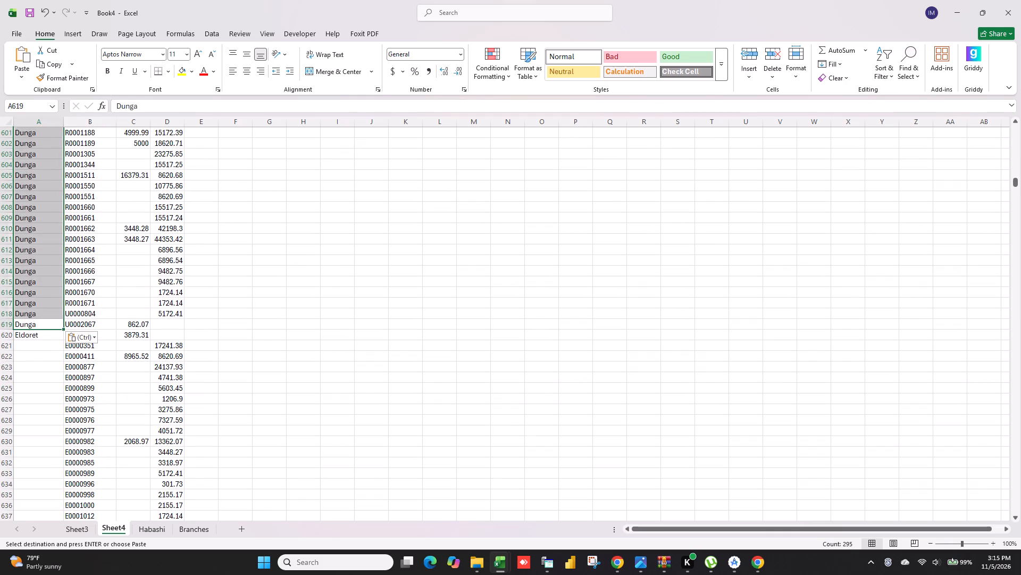
Copy the branch name Eldoret into the blank Branch Name cells below it, down to row 758.
click(32, 338)
key(ctrl+c)
click(20, 344)
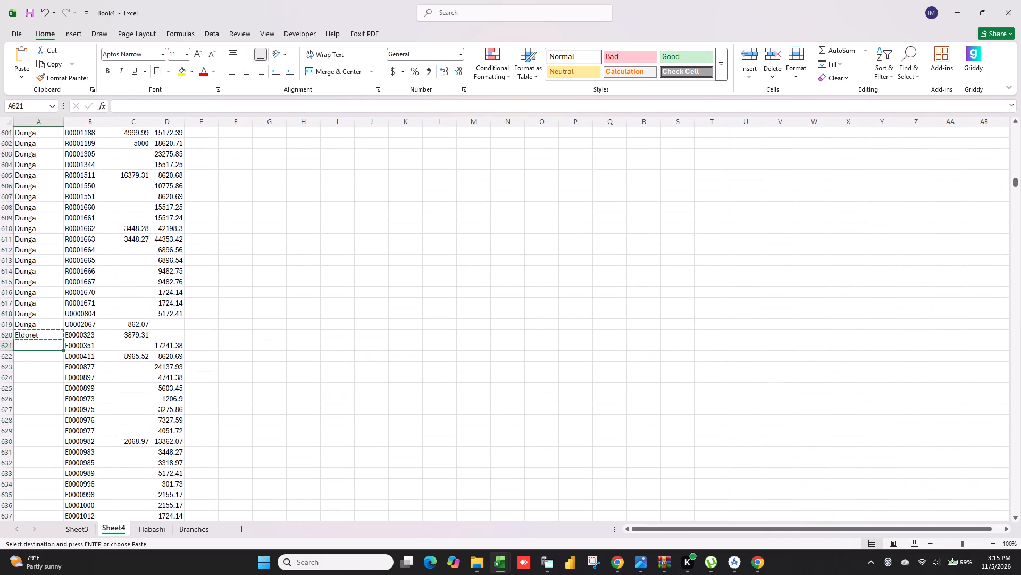
key(ctrl+shift+Down)
click(28, 506)
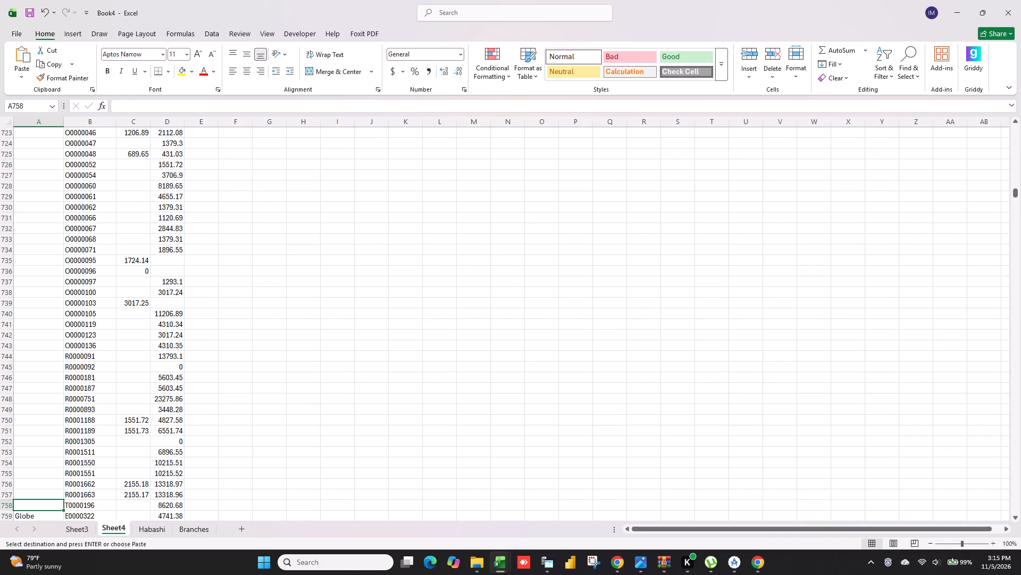
key(ctrl+shift+Up)
key(ctrl+v)
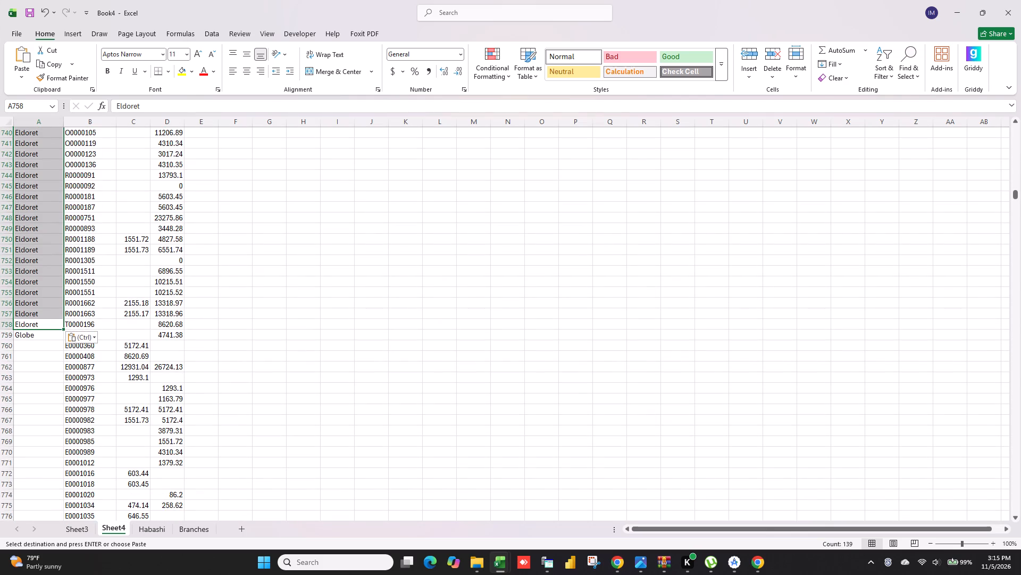
Copy the branch name Globe into the blank Branch Name cells below it, down to row 856.
click(42, 337)
key(ctrl+c)
click(42, 345)
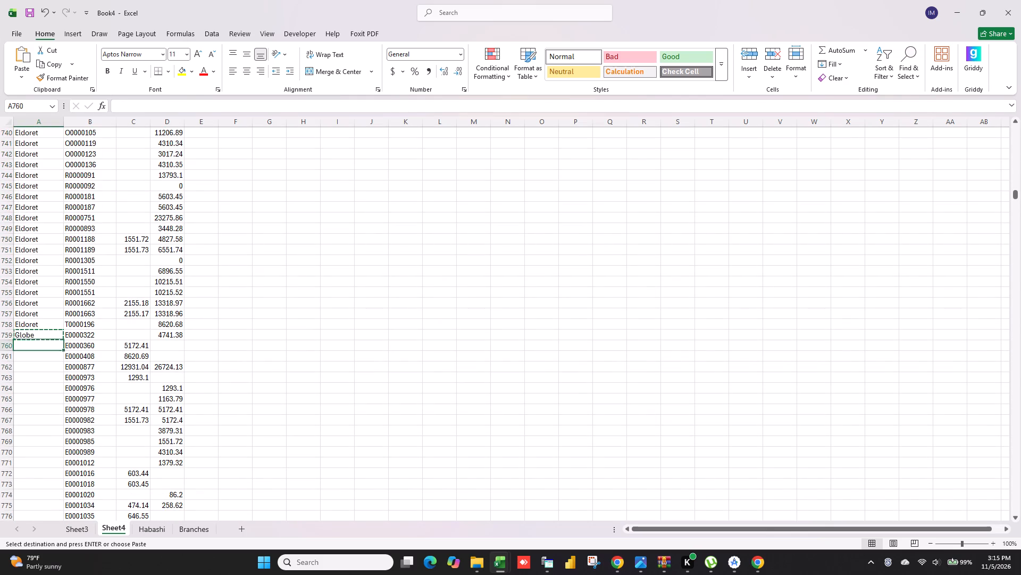
key(ctrl+shift+Down)
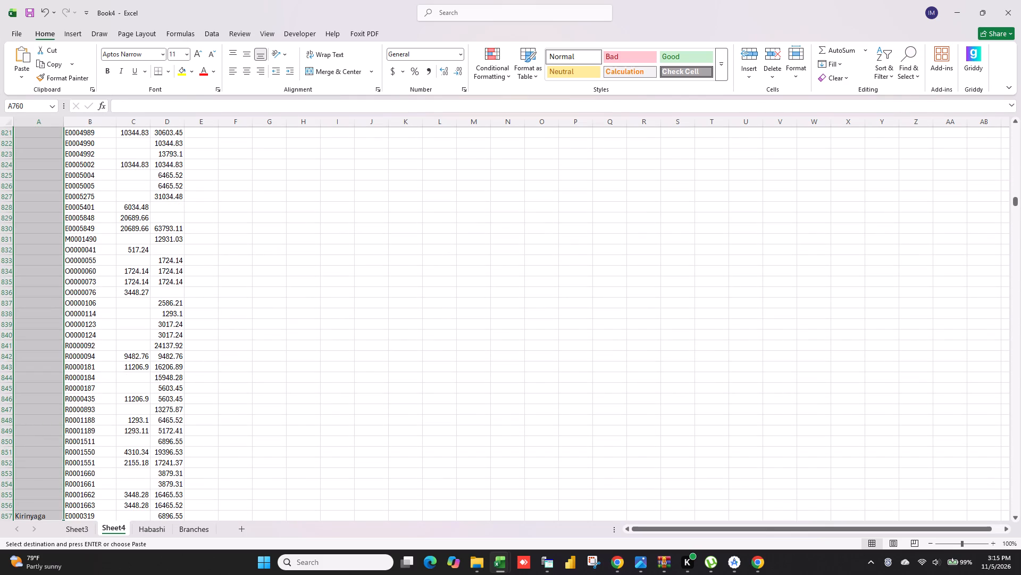
click(44, 502)
key(ctrl+shift+Up)
key(ctrl+v)
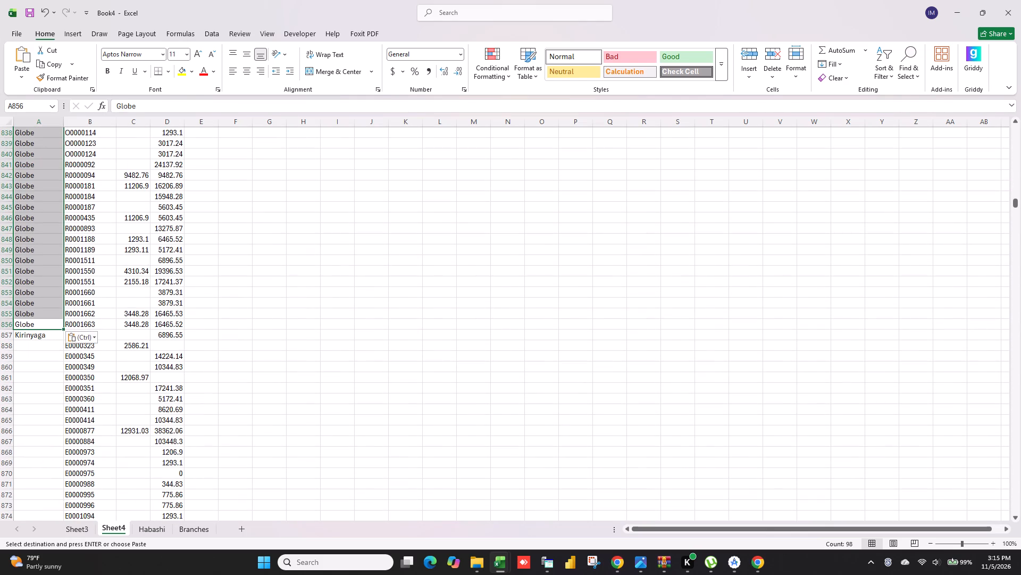
Copy the branch name Kirinyaga into the blank Branch Name cells below it, down to row 946.
click(20, 332)
key(ctrl+c)
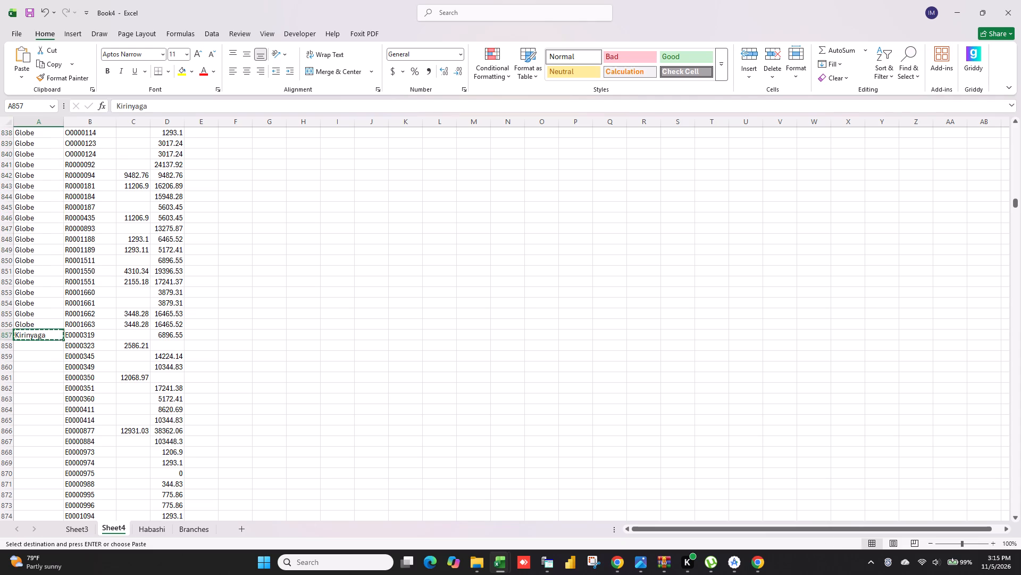
click(27, 343)
key(ctrl+shift+Down)
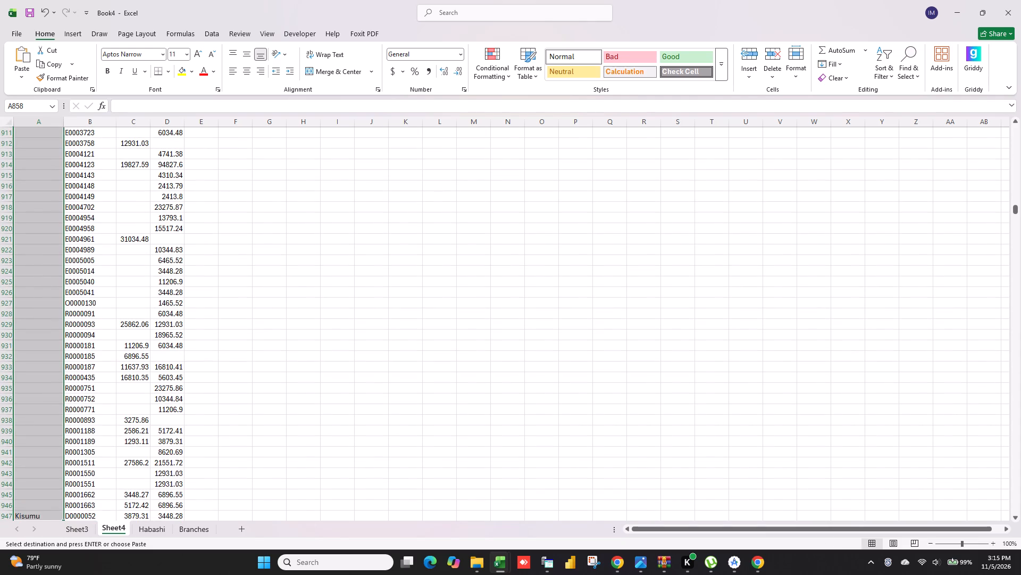
click(54, 501)
key(ctrl+shift+Up)
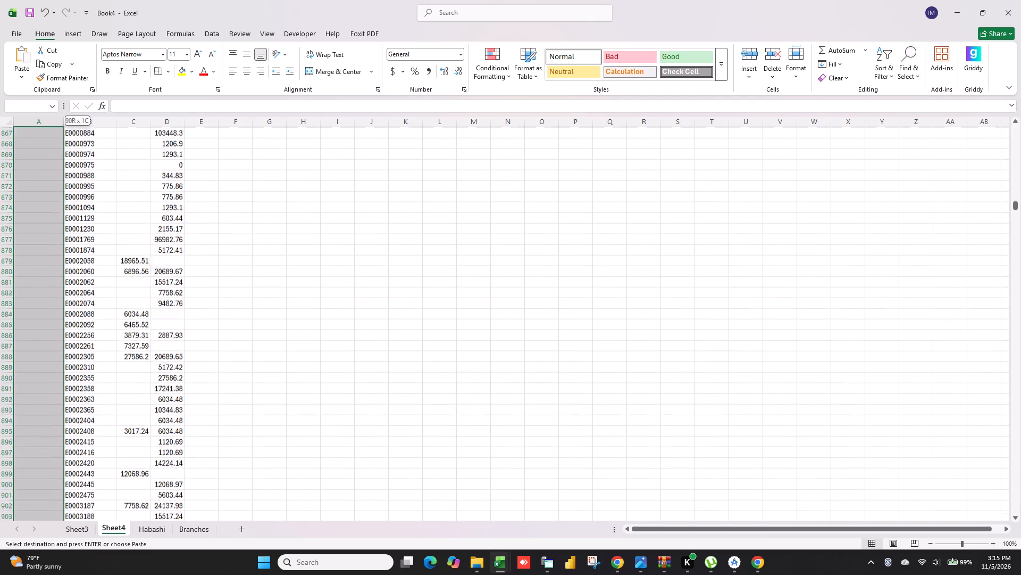
key(ctrl+v)
Copy the branch name Kisumu into the blank Branch Name cells below it, down to row 1092.
click(29, 339)
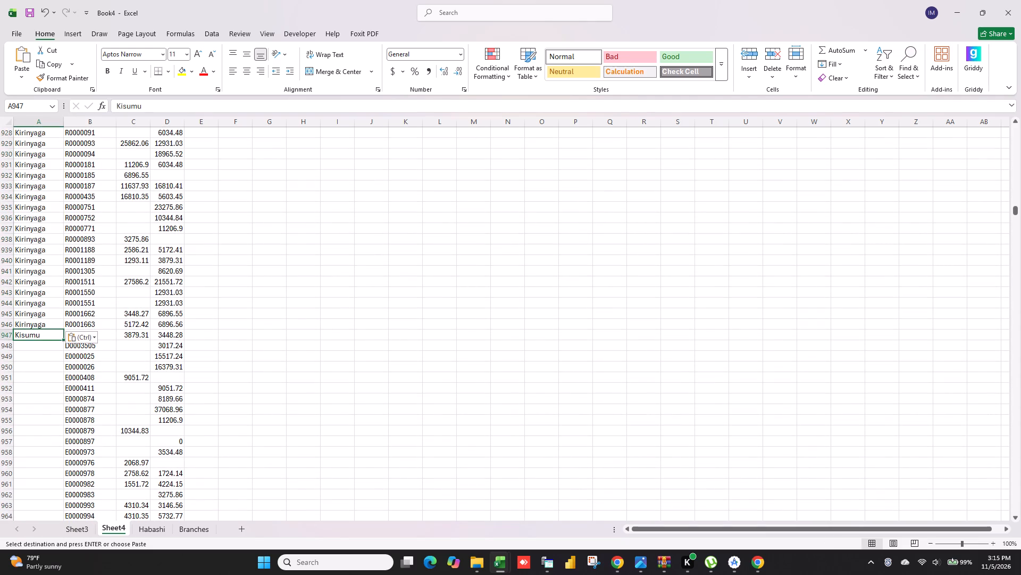
key(ctrl+c)
click(40, 348)
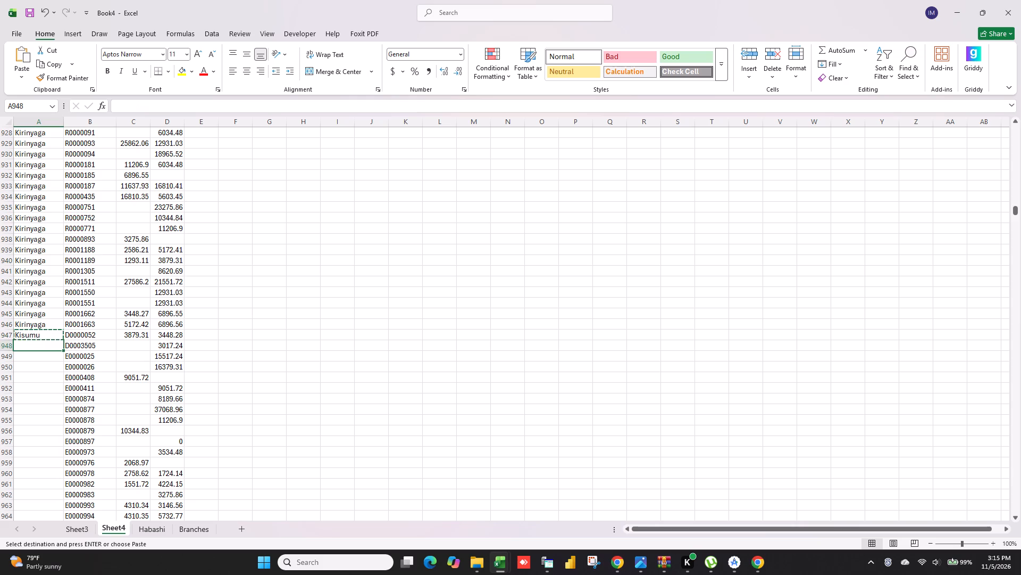
key(ctrl+shift+Down)
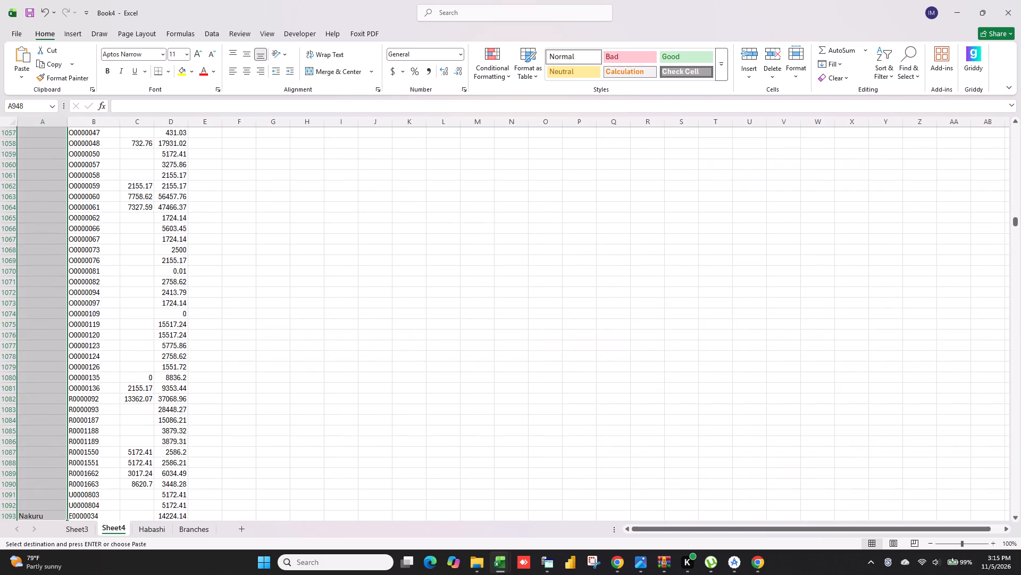
click(49, 500)
key(ctrl+shift+Up)
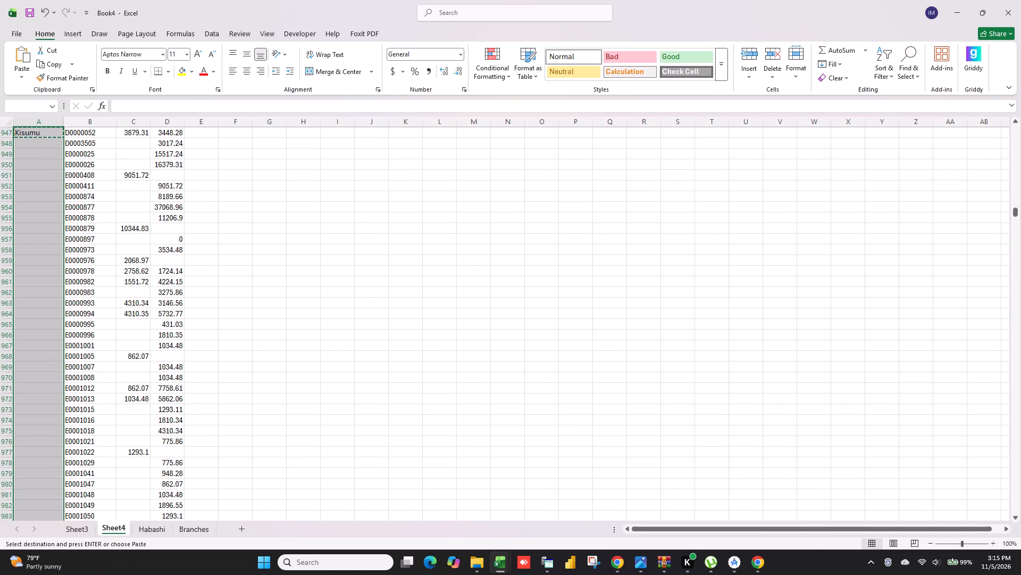
key(ctrl+v)
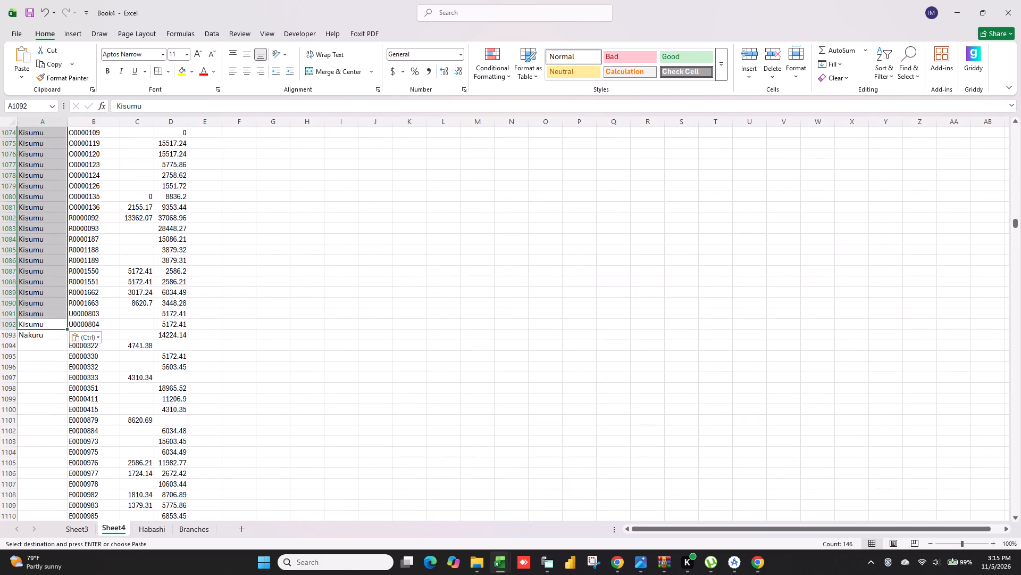
Copy the branch name Nakuru into the blank Branch Name cells below it, down to row 1329.
click(35, 336)
key(ctrl+c)
click(41, 346)
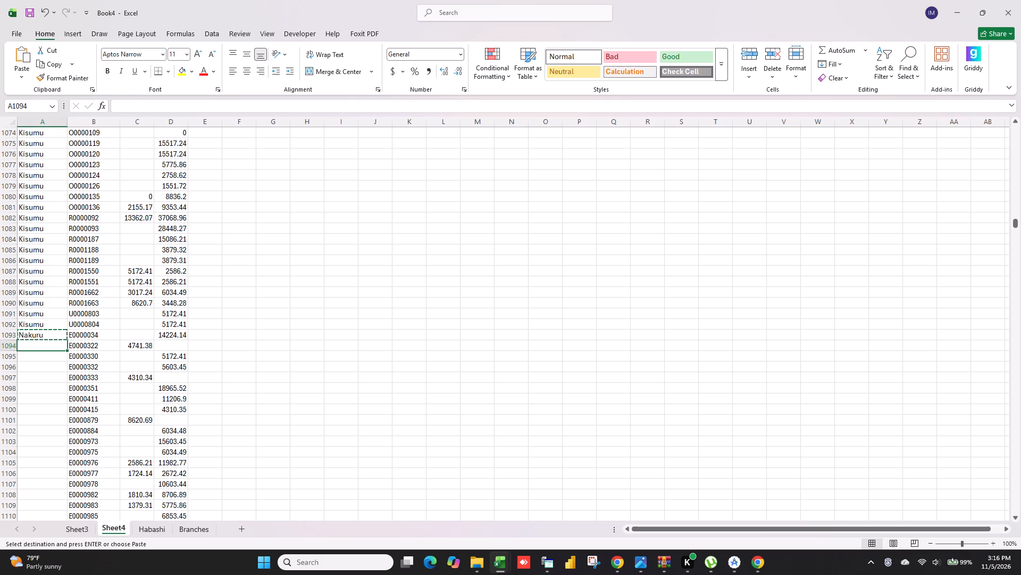
key(ctrl+shift+Down)
click(24, 505)
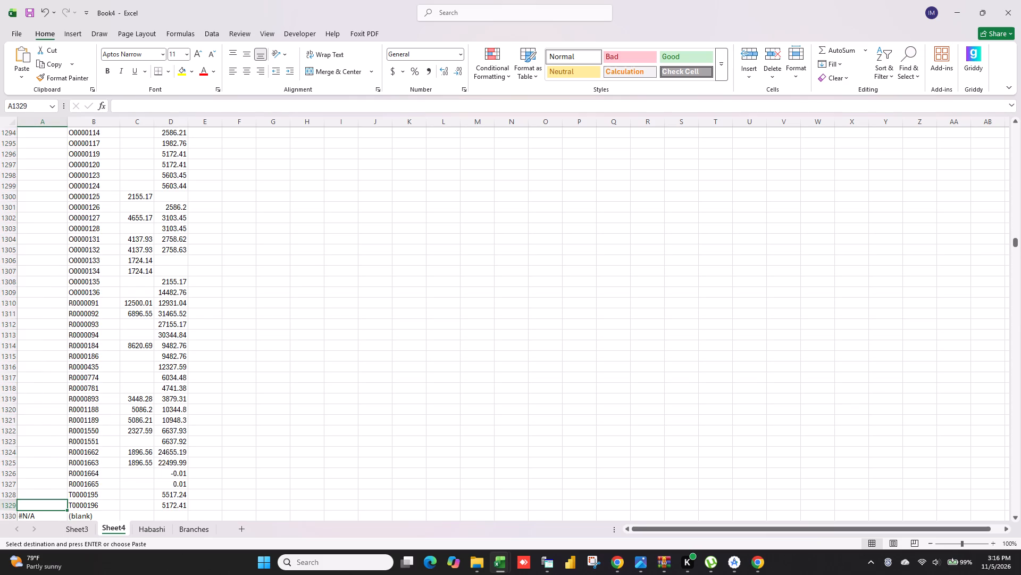
key(ctrl+shift+Up)
key(ctrl+v)
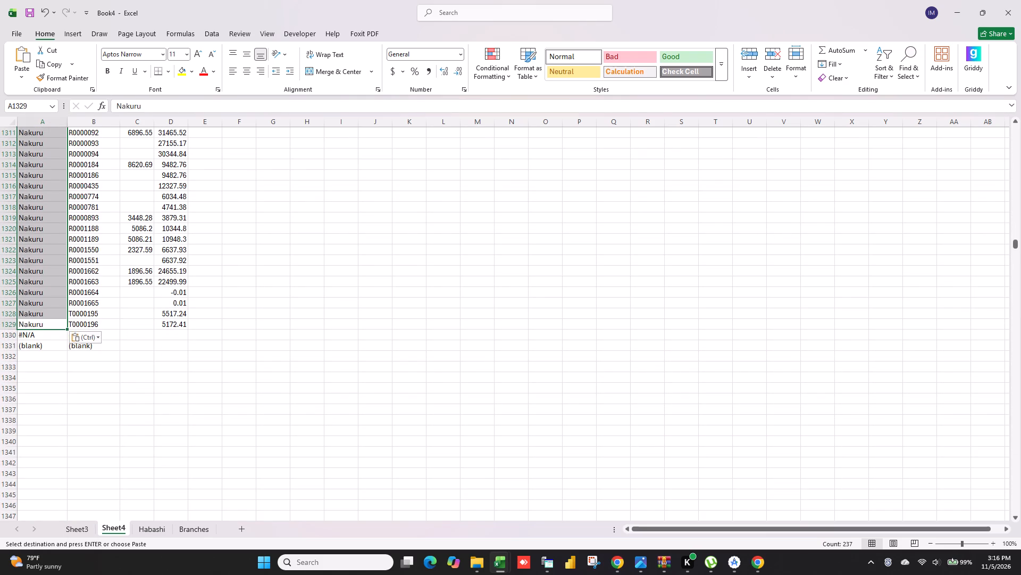
Delete the #N/A and (blank) rows, 1330 and 1331, at the end of the data.
click(68, 383)
drag(13, 337, 4, 353)
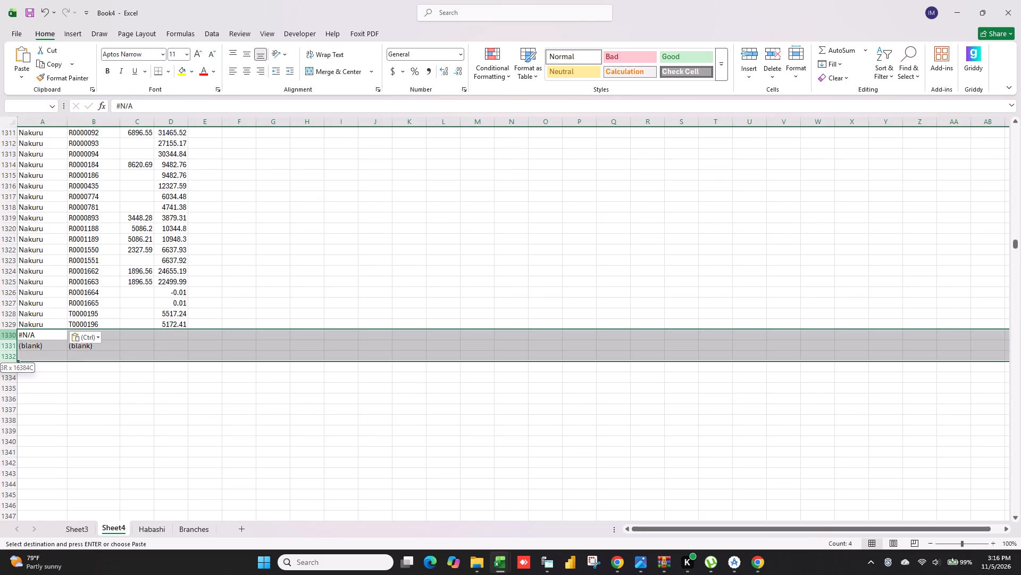
drag(4, 353, 4, 344)
key(ctrl+minus)
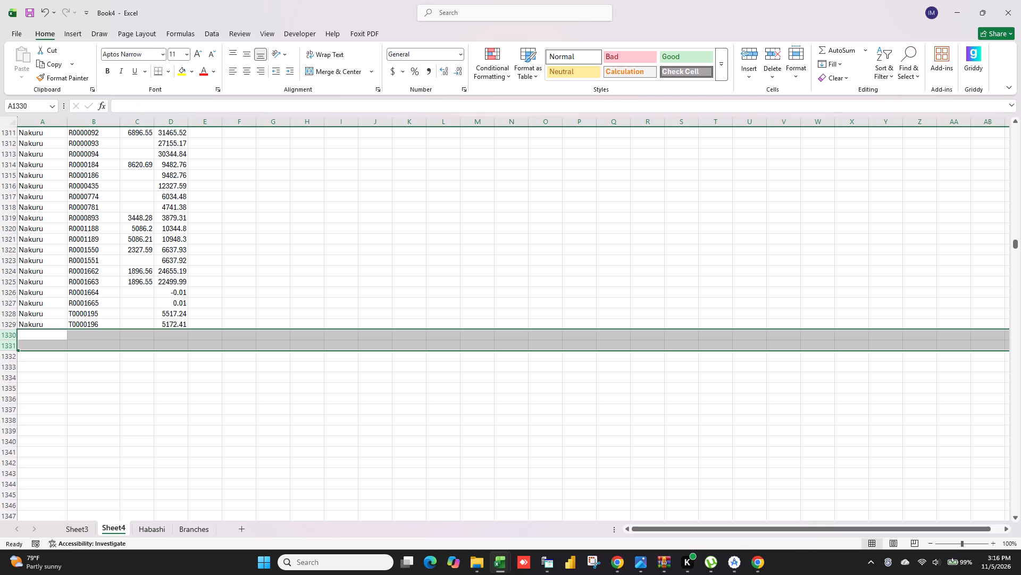
Add the 2025 and 2026 values with =C2+D2 in E2 and fill the formula down column E to the last data row.
drag(1014, 245, 1000, 7)
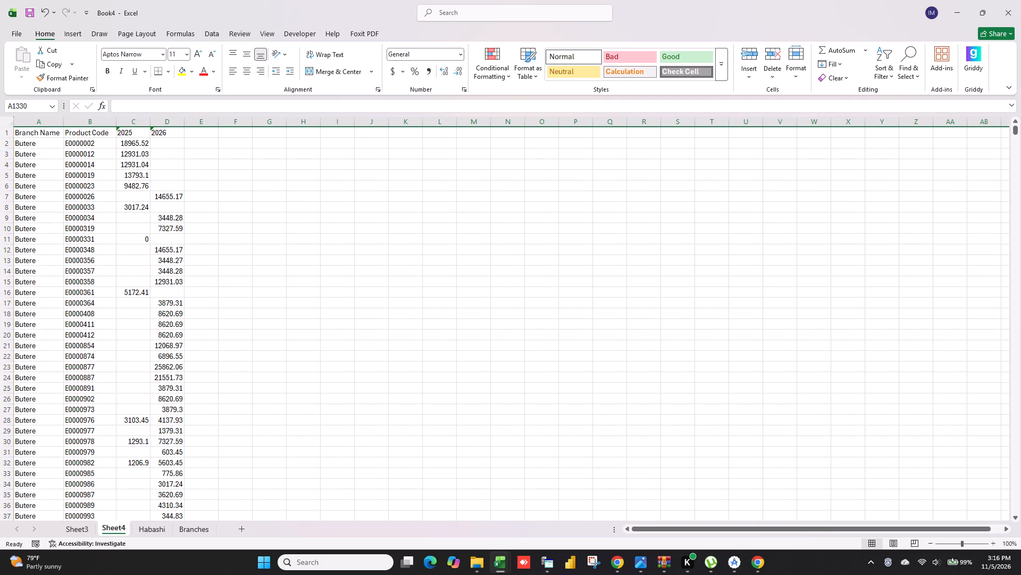
click(198, 141)
key(equal)
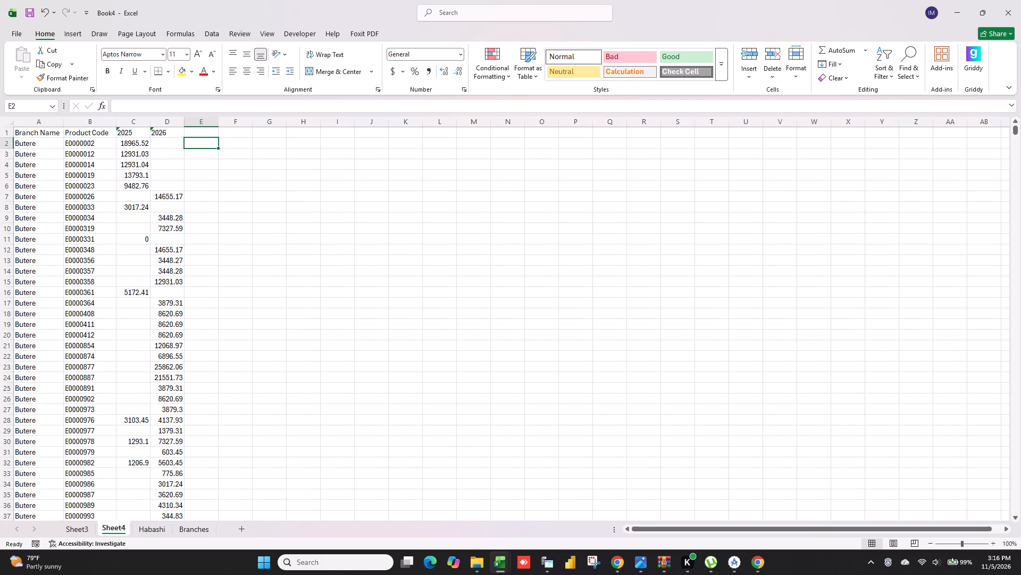
click(122, 145)
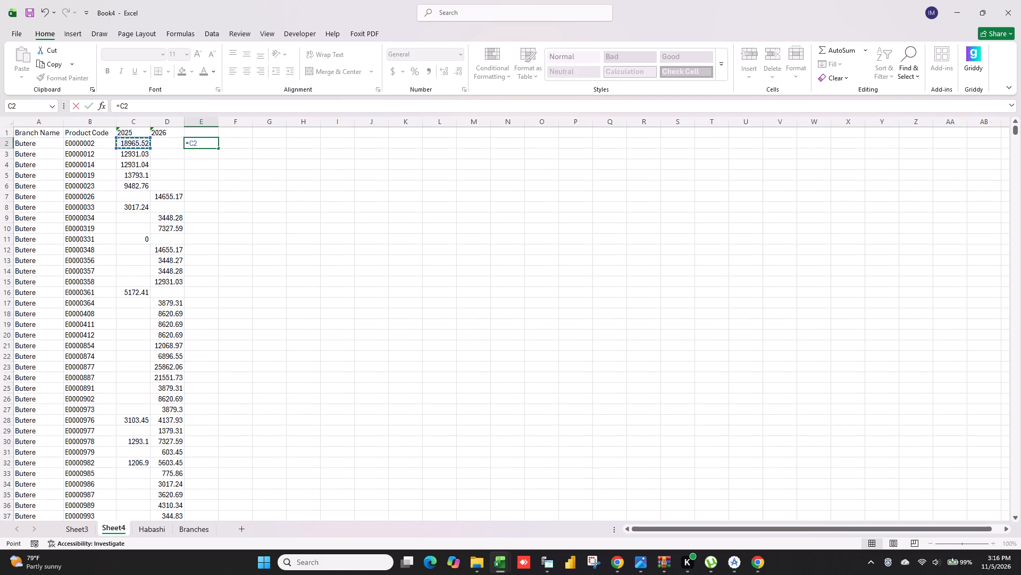
key(plus)
click(161, 146)
key(Return)
click(198, 143)
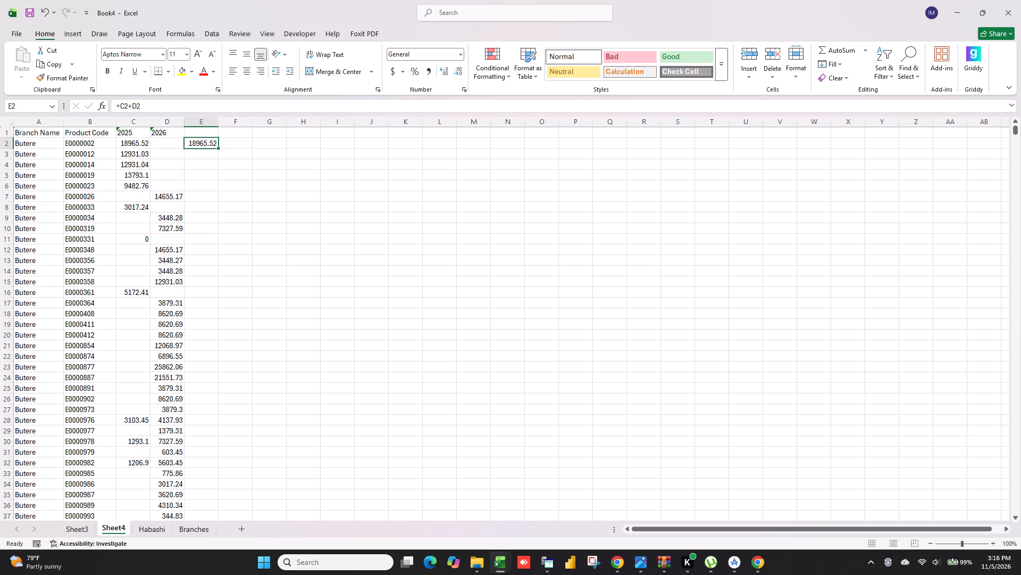
click(221, 150)
click(214, 145)
double_click(217, 148)
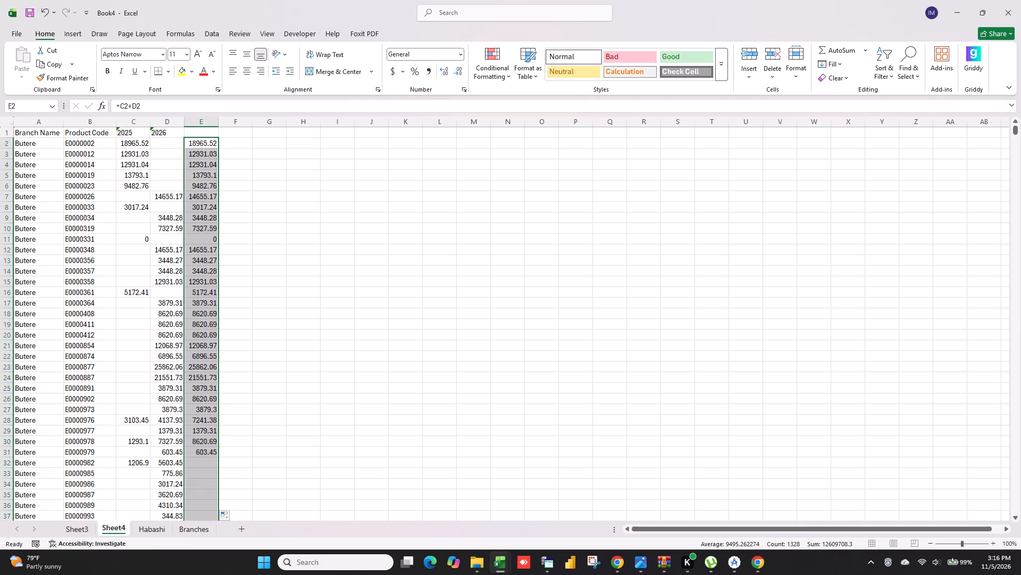
Enter the header Total in E1 above the summed column.
click(205, 135)
text(total)
key(Return)
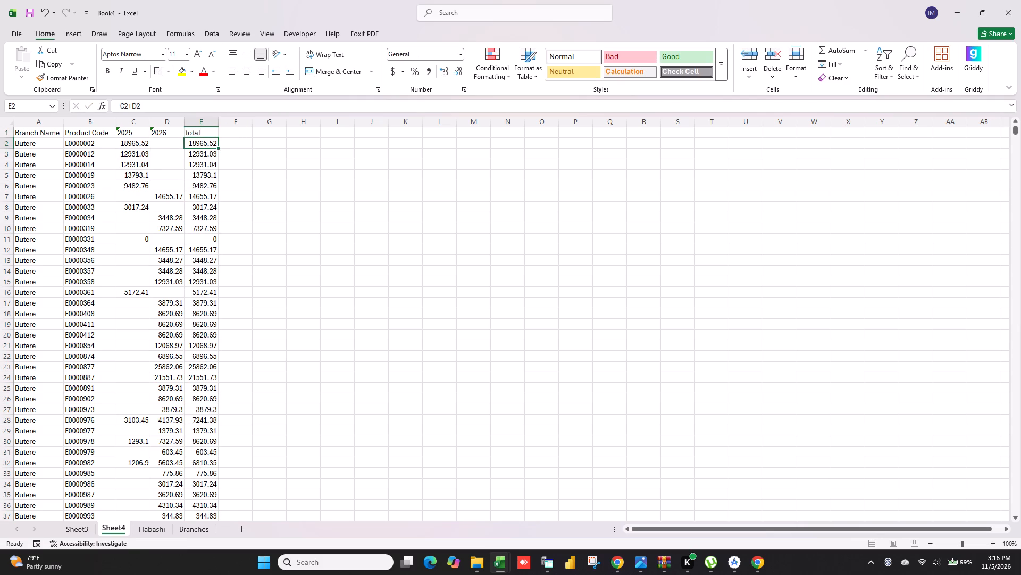
click(205, 135)
key(Delete)
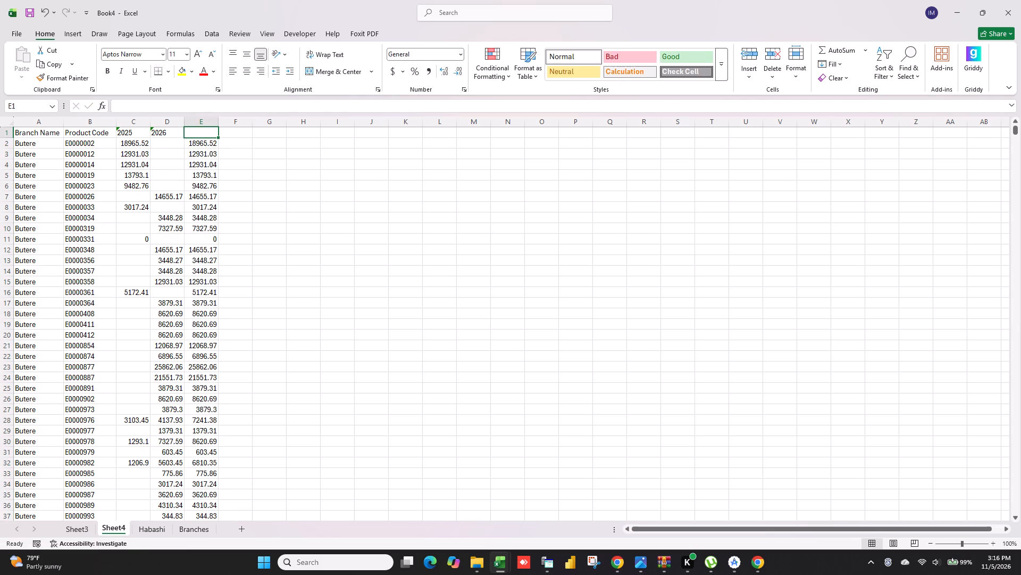
text(Ttal)
key(BackSpace)
key(BackSpace)
key(BackSpace)
text(otal)
key(Return)
Make the header row bold from Branch Name to Total.
drag(143, 121, 204, 121)
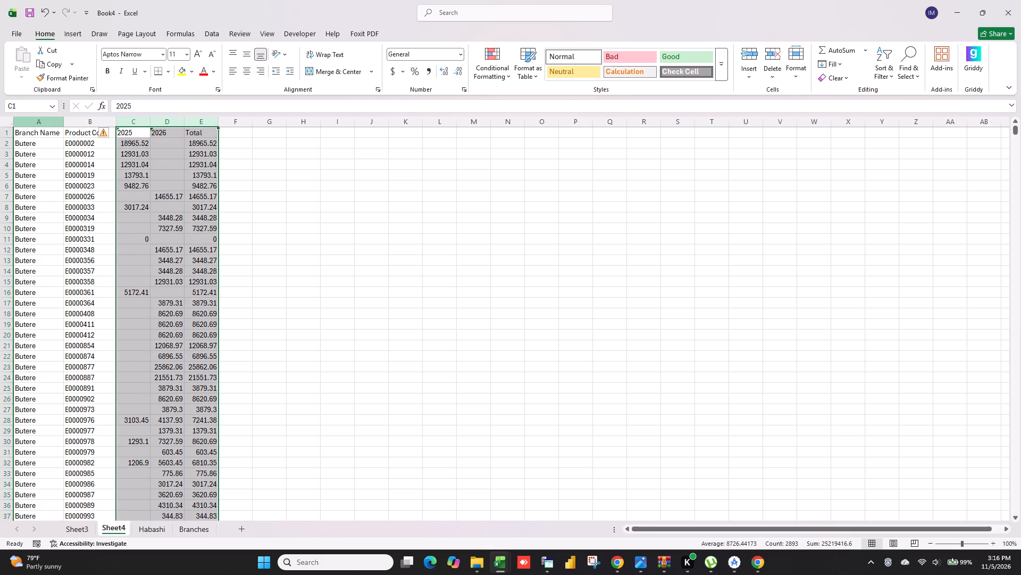
click(38, 123)
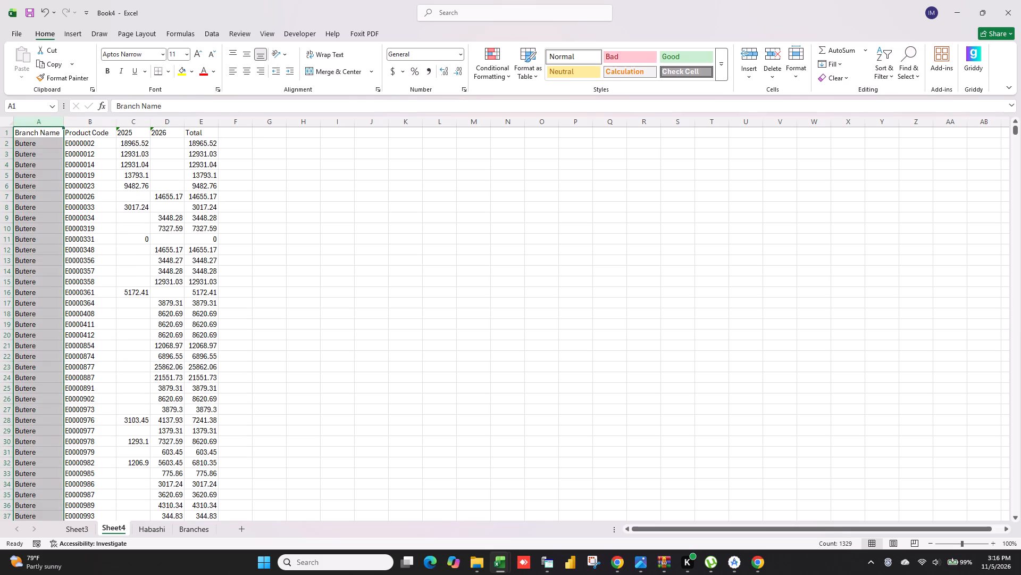
click(55, 133)
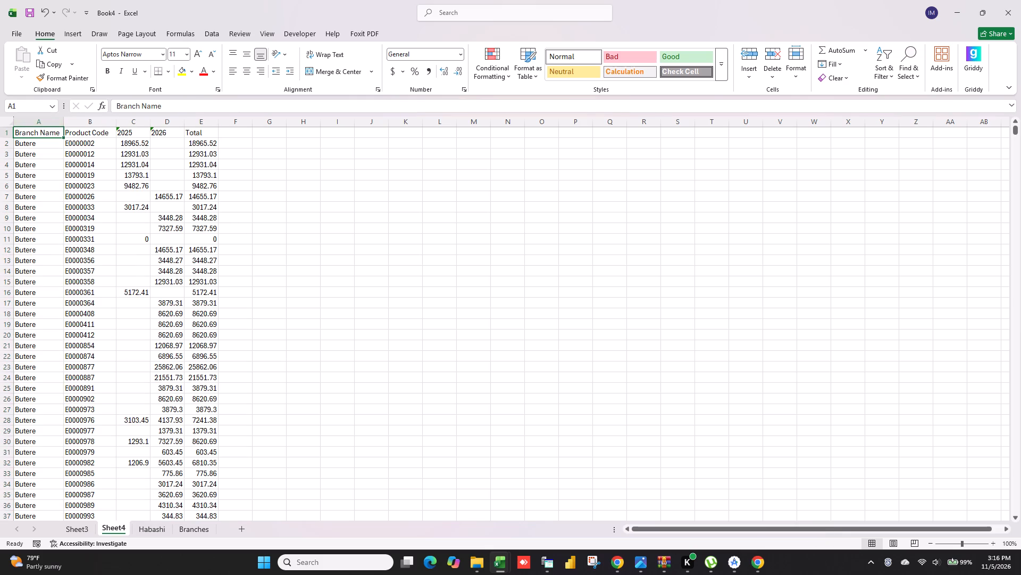
key(ctrl+shift+Right)
key(ctrl+b)
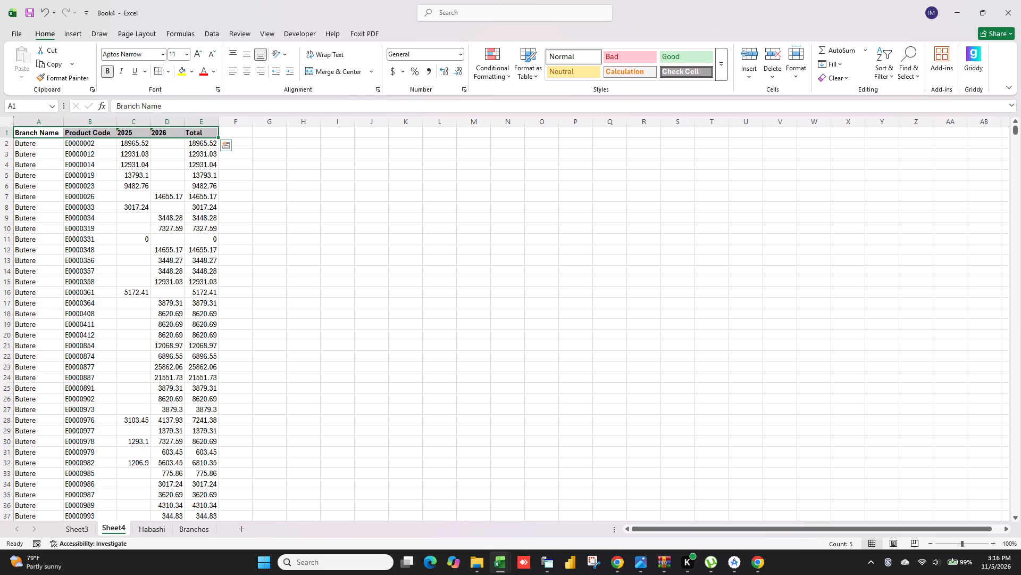
Apply the comma number format to the 2025, 2026 and Total columns.
drag(140, 124, 200, 131)
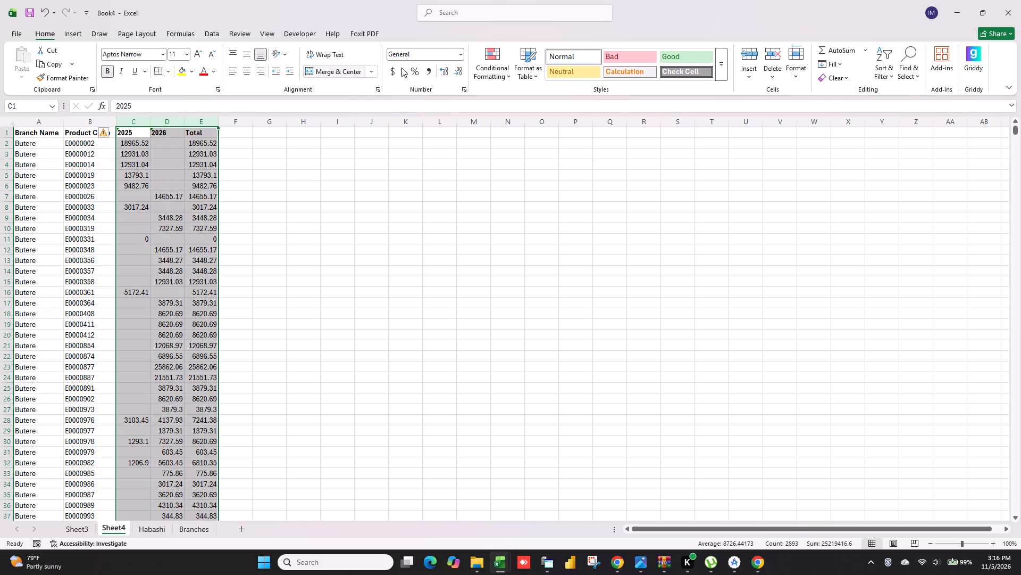
click(436, 72)
click(428, 70)
click(374, 198)
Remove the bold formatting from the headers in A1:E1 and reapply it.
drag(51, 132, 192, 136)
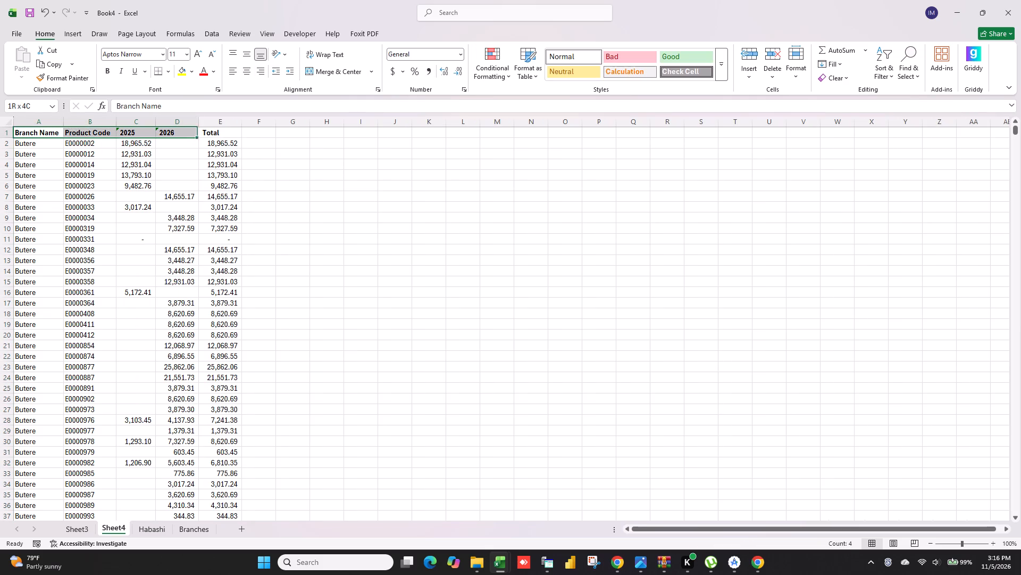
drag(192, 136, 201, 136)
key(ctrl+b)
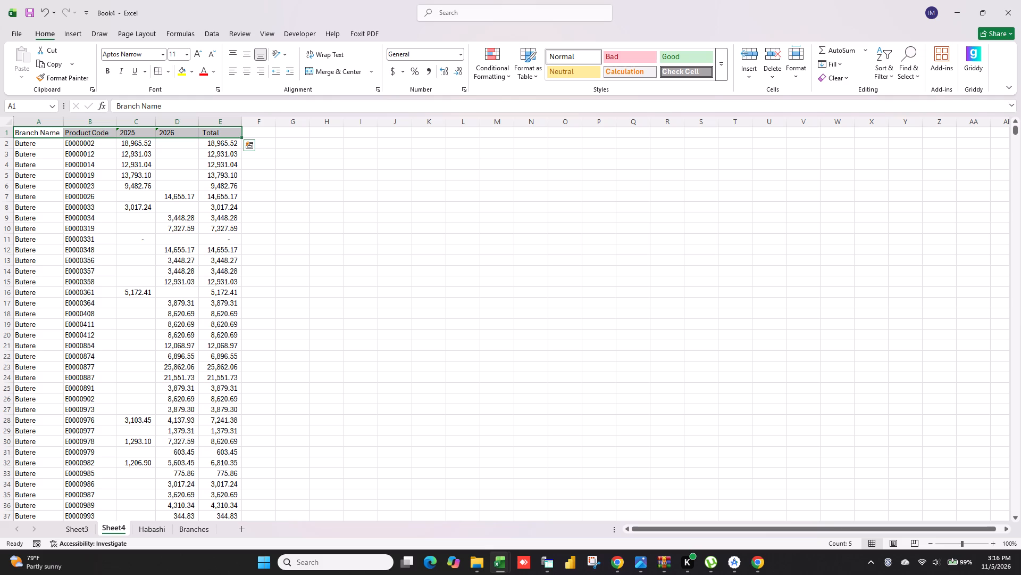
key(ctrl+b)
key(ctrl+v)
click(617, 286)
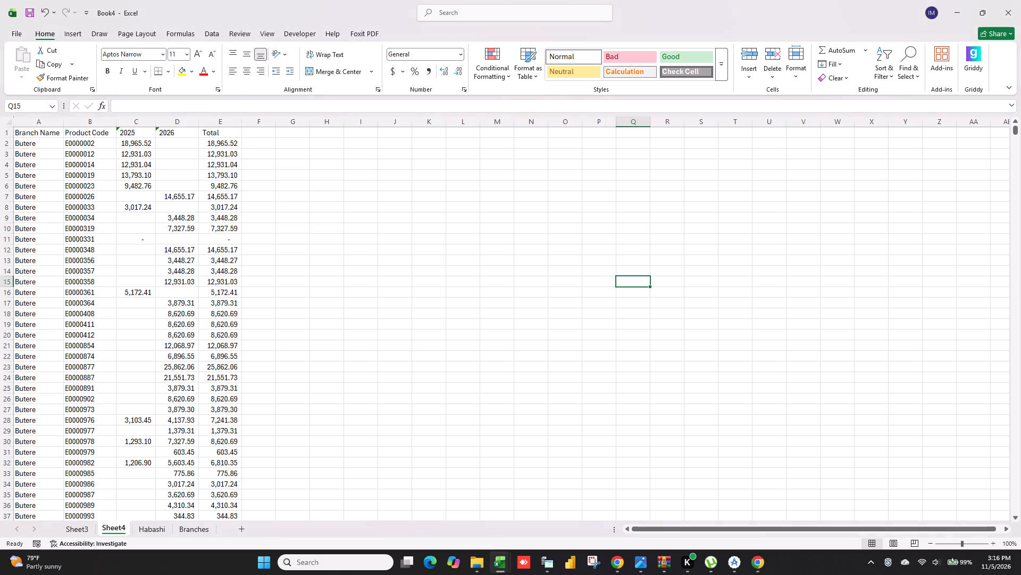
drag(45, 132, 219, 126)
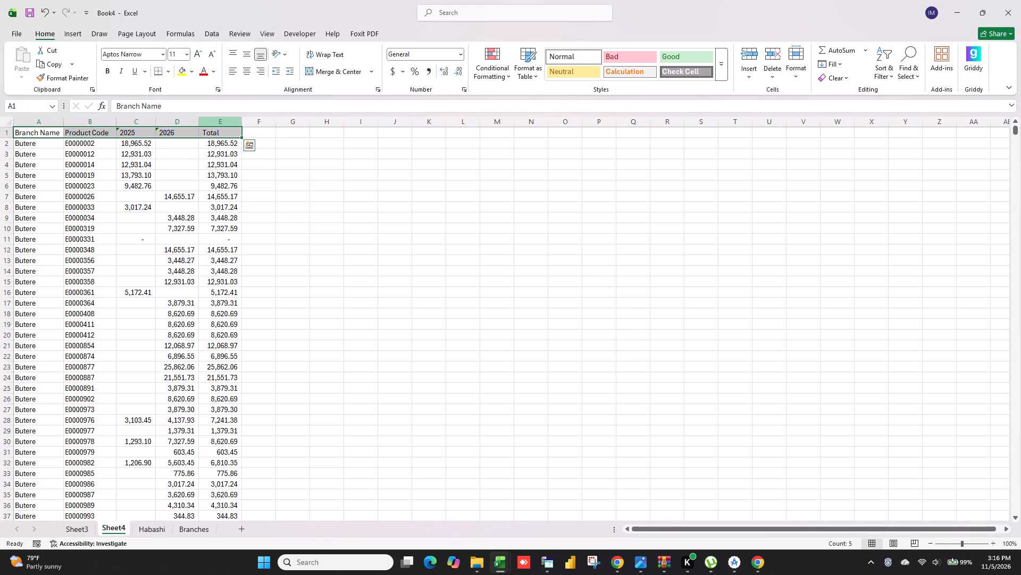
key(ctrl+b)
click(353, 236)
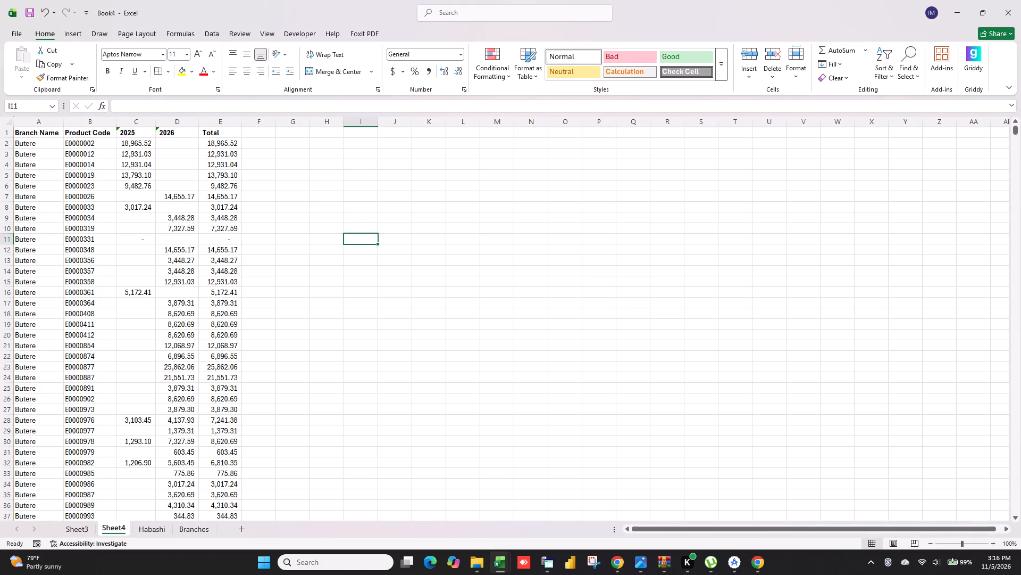
Add filters to the header row and sort the data by Total from largest to smallest.
click(232, 136)
click(214, 30)
click(366, 56)
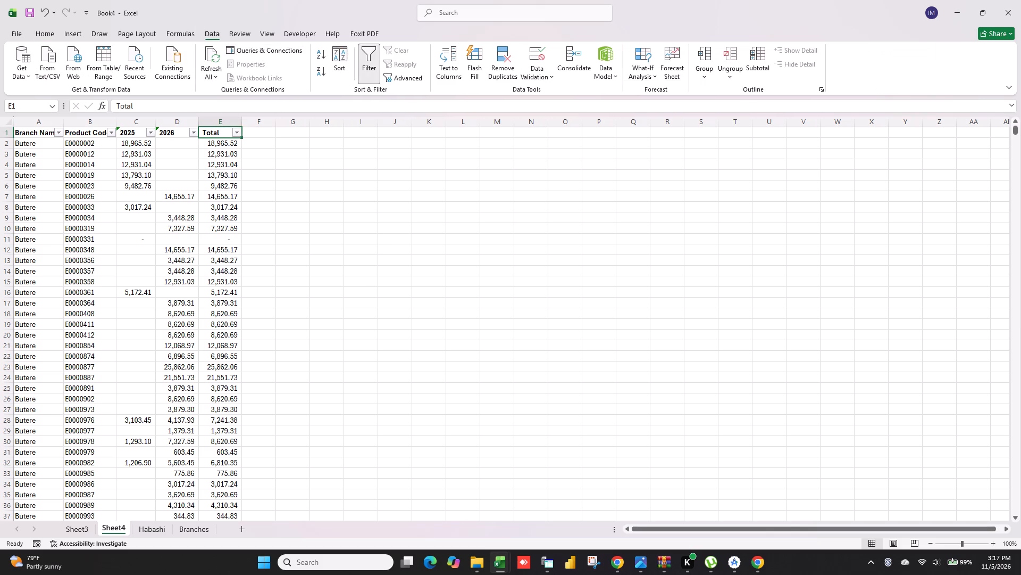
click(238, 130)
click(289, 159)
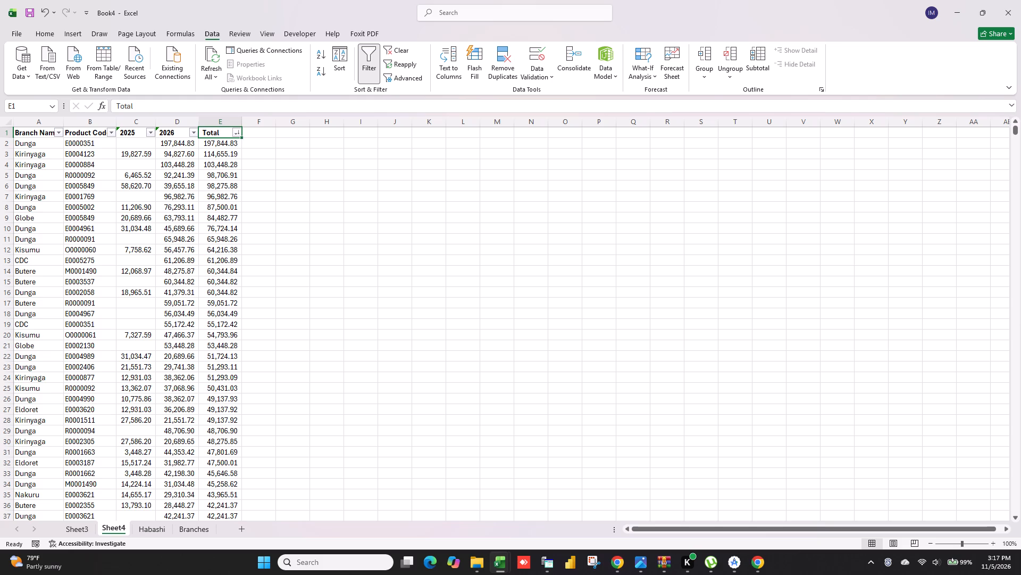
Rename the Habashi sheet as Habashi Raw Data.
right_click(113, 527)
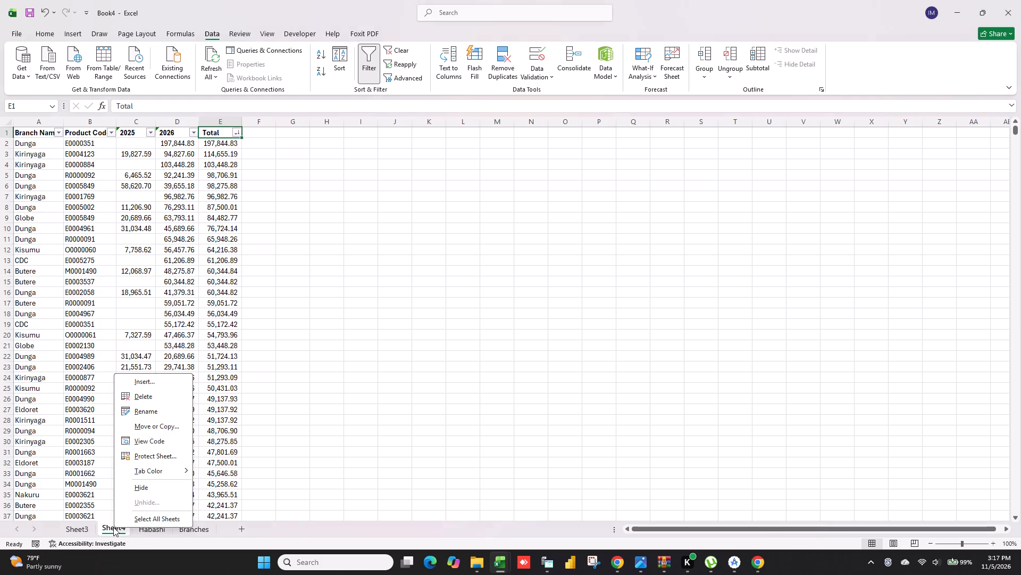
click(492, 425)
click(154, 526)
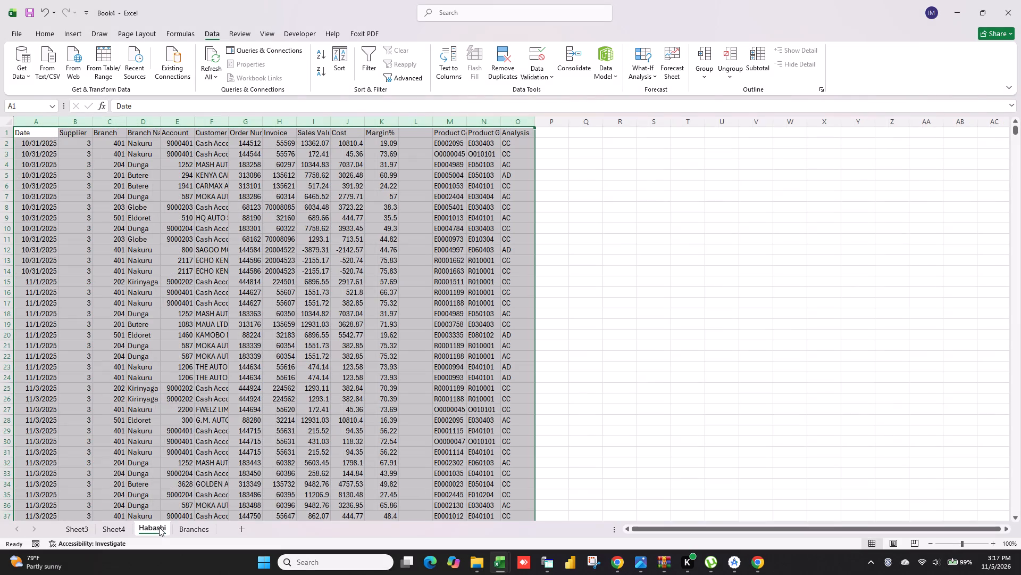
click(159, 527)
right_click(159, 527)
click(199, 414)
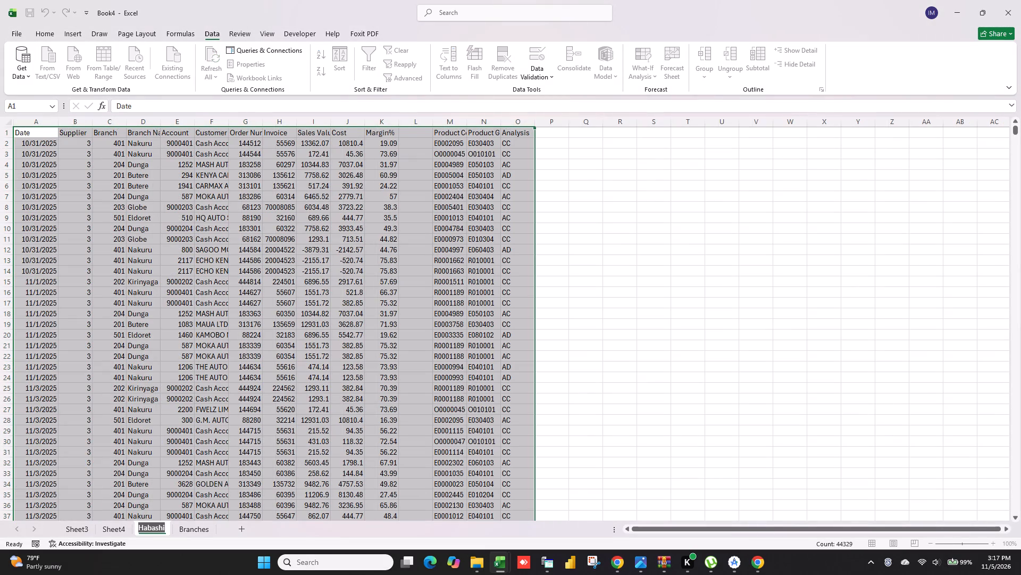
key(Right)
text(Raw)
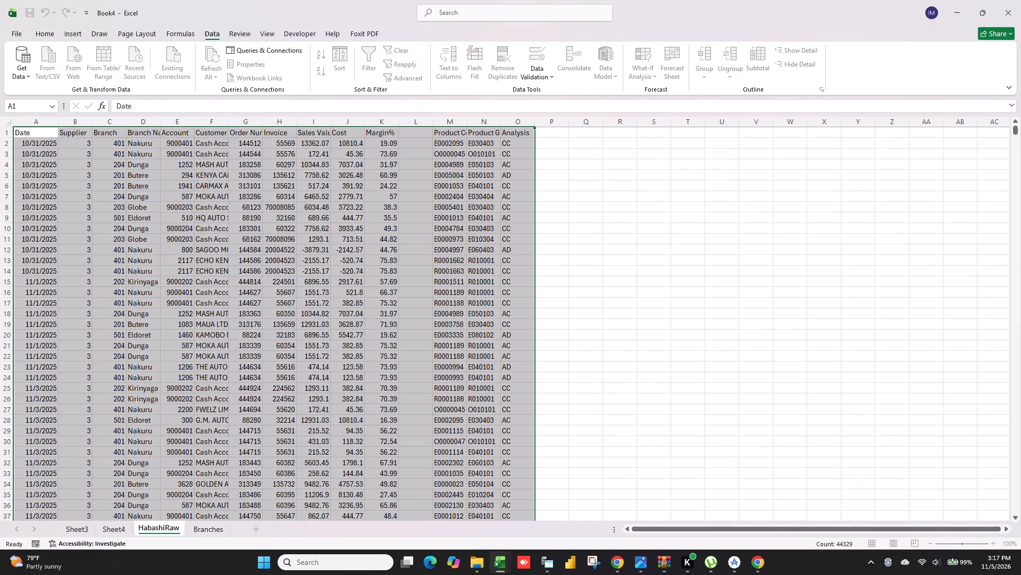
key(Left)
key(Left)
key(Left)
key(space)
key(Right)
key(Right)
key(Right)
key(Right)
key(space)
text(Data)
key(space)
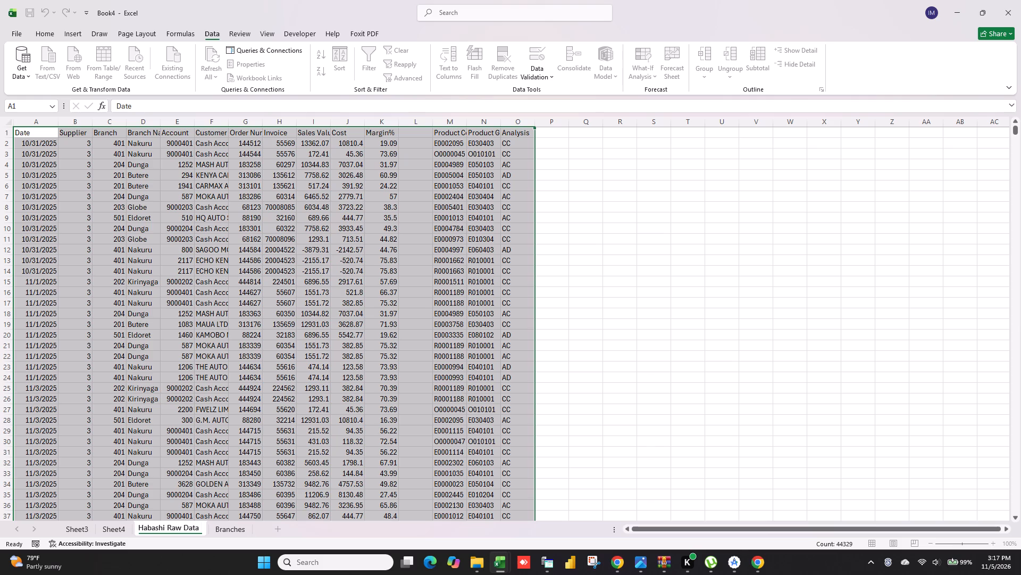
key(Return)
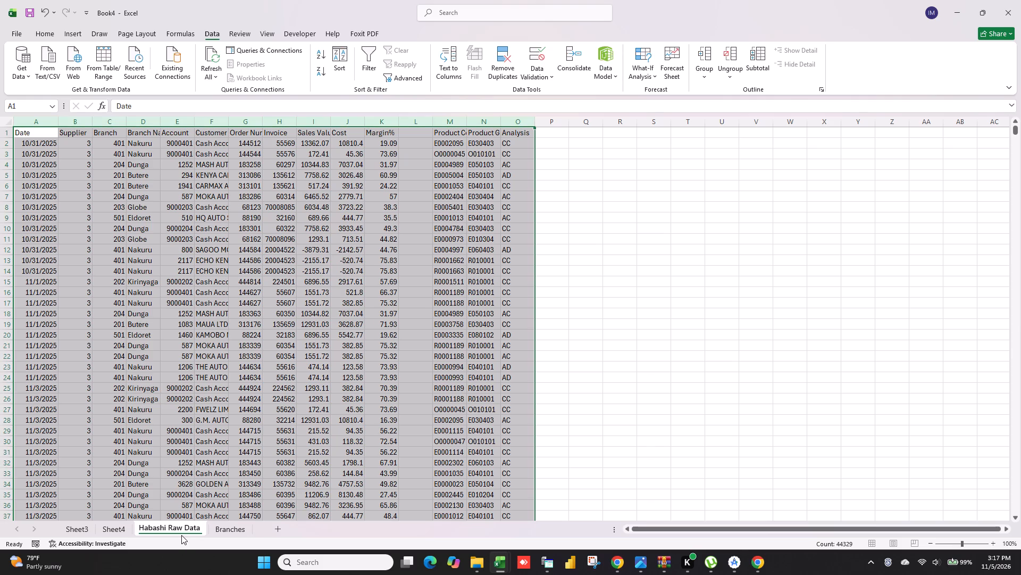
Move the Habashi Raw Data sheet in front of Sheet3 so it comes first in the workbook.
drag(181, 533, 56, 532)
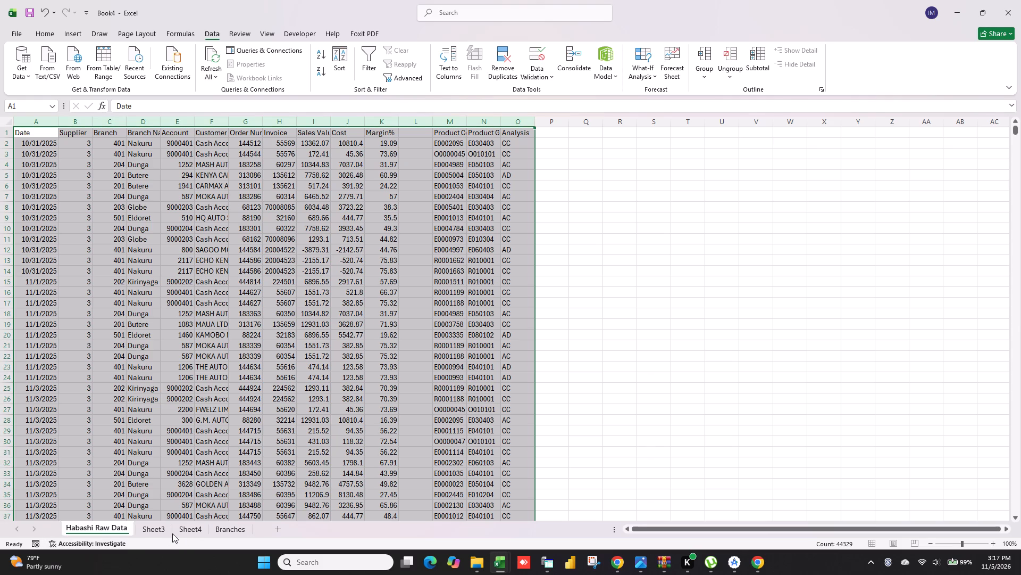
Rename Sheet4 as Habashi 2025-2026.
click(172, 533)
double_click(187, 530)
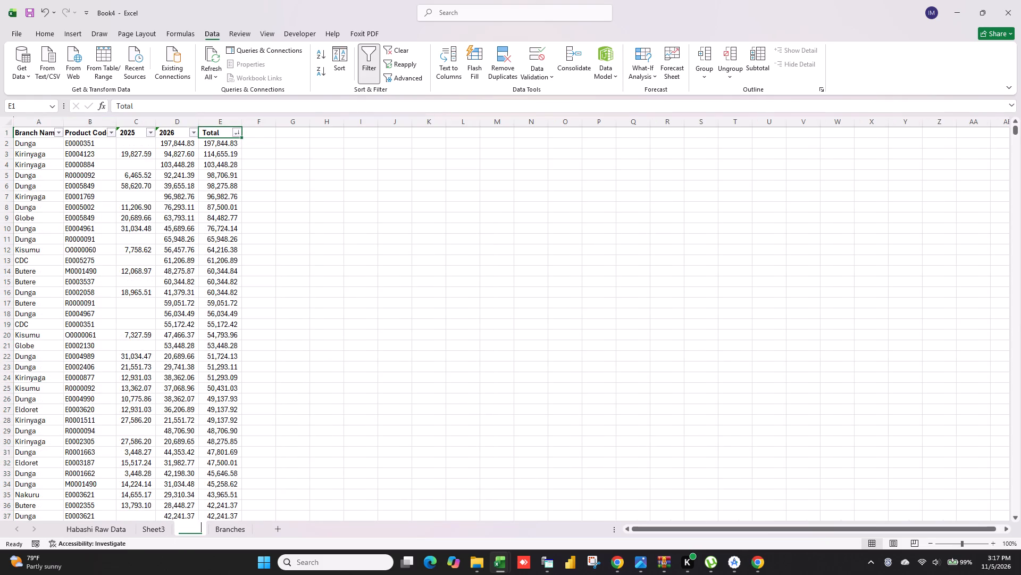
key(BackSpace)
text(HAba)
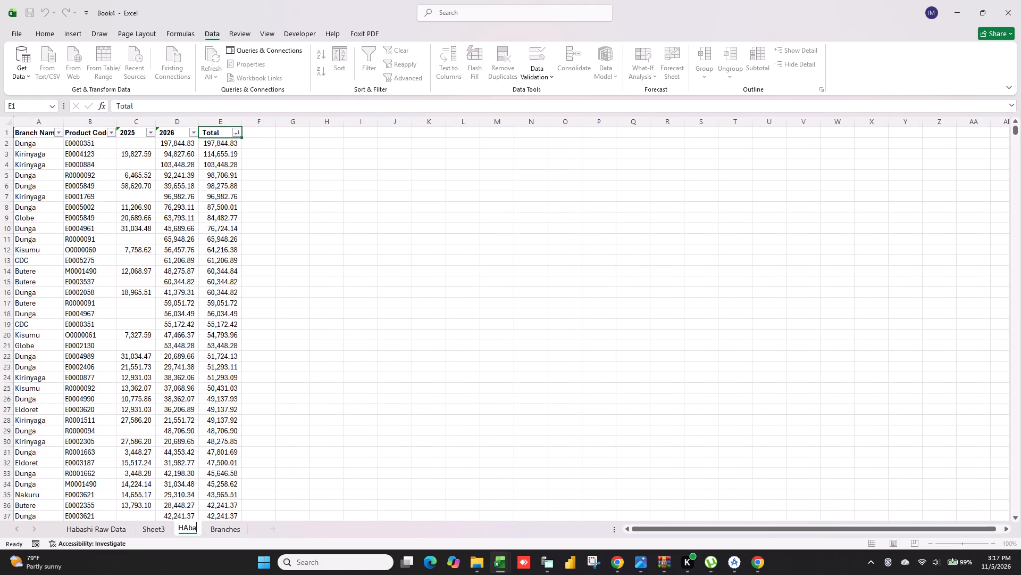
key(BackSpace)
key(BackSpace)
key(BackSpace)
text(abashi)
key(space)
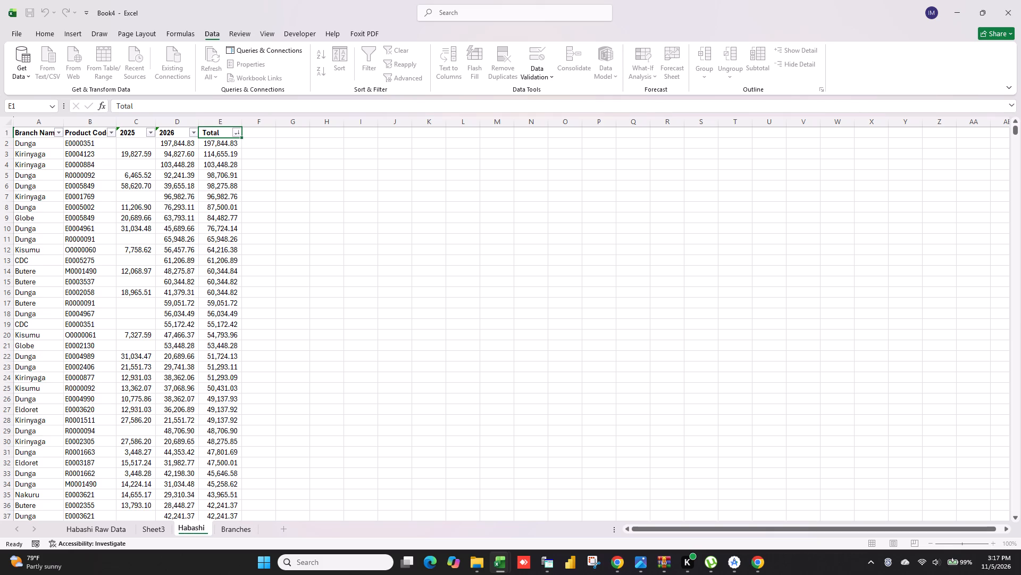
text(2020)
key(BackSpace)
text(5-2026)
key(Return)
Rename Sheet3 as Pivot.
click(164, 524)
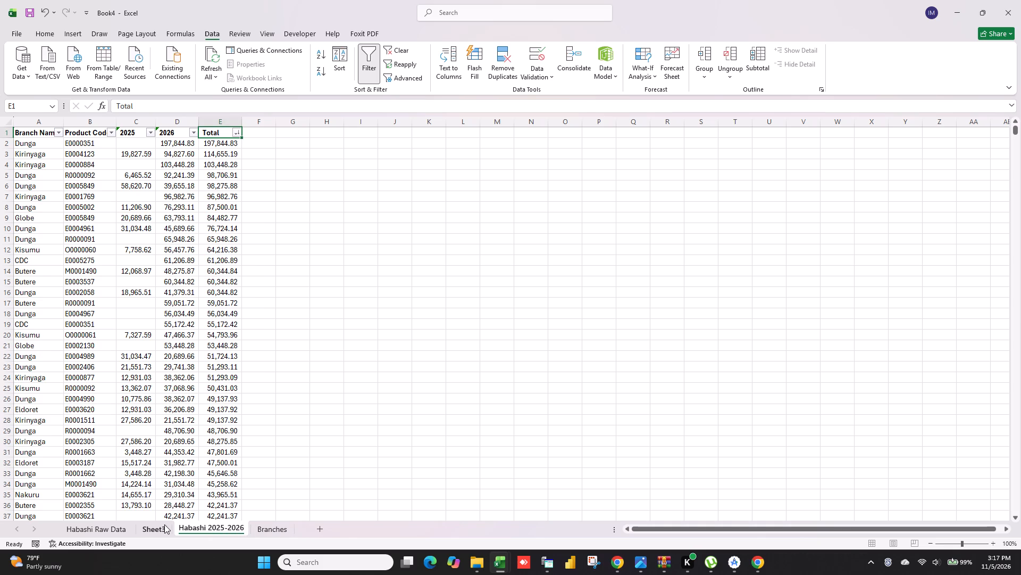
right_click(161, 528)
click(190, 406)
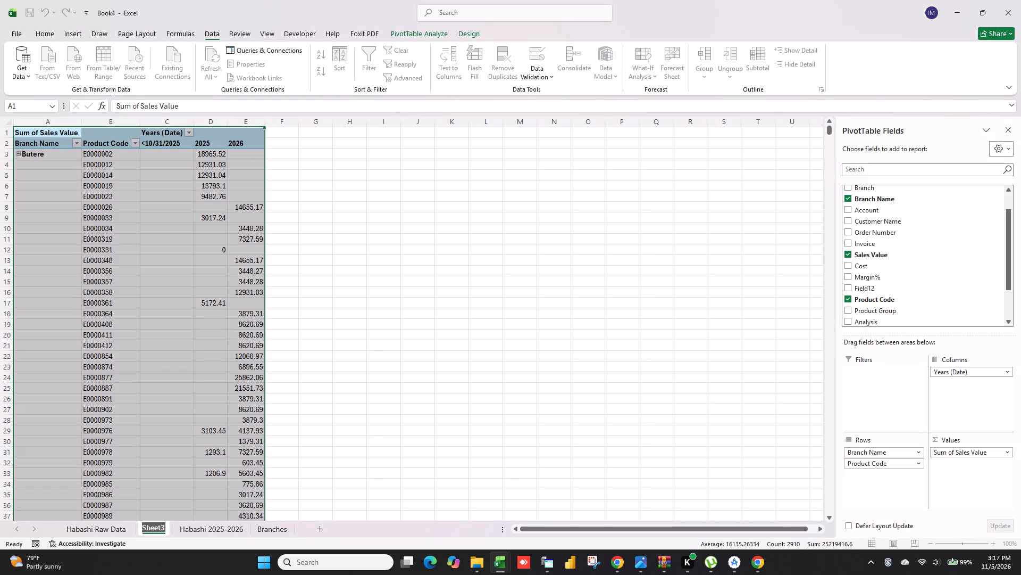
key(BackSpace)
text(Pivot)
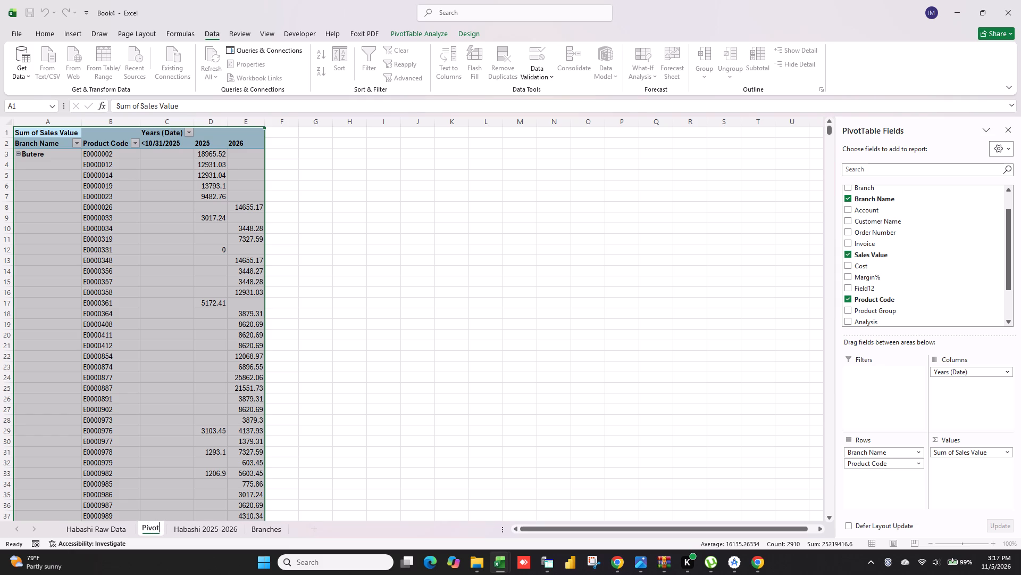
key(Return)
click(484, 363)
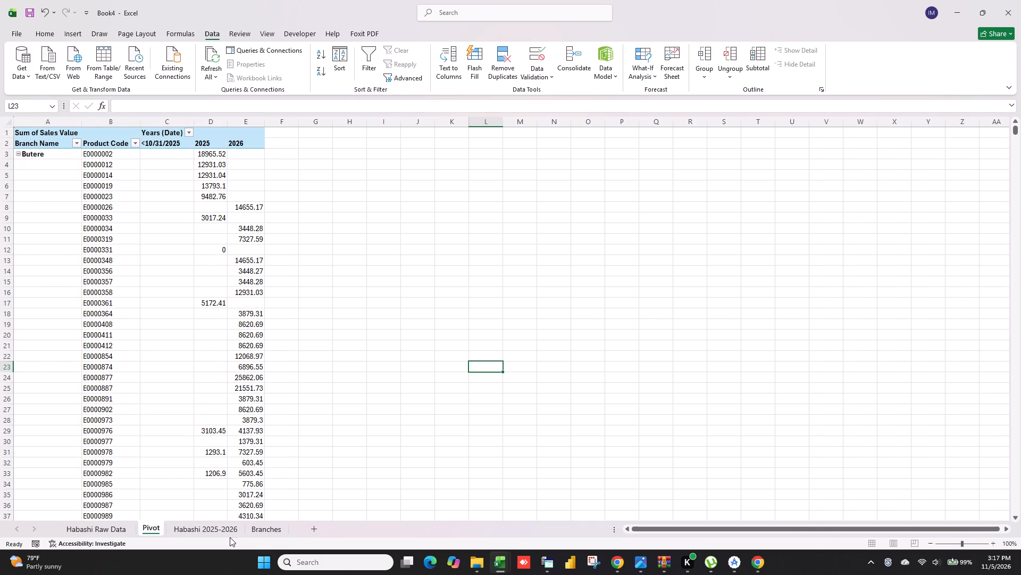
Widen the Branch Name column slightly on the Habashi 2025-2026 sheet so its header fits beside the filter arrow.
click(229, 531)
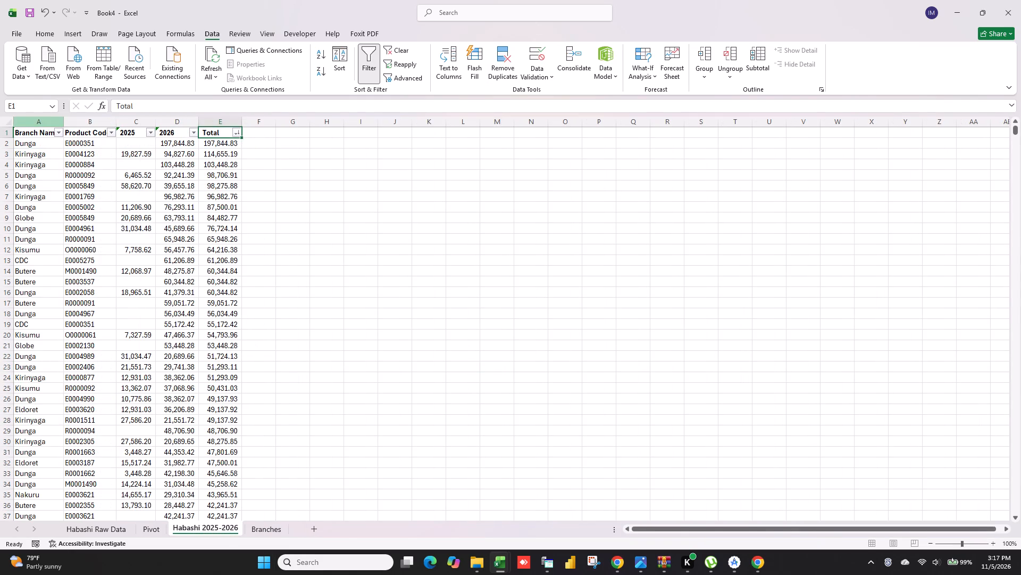
drag(63, 123, 68, 122)
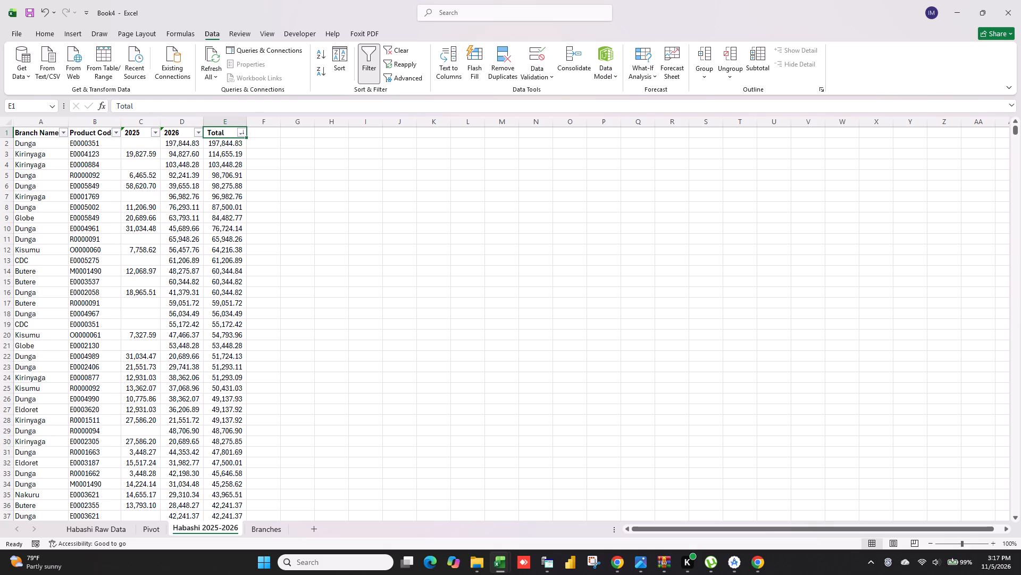
Apply all borders to the whole Habashi 2025-2026 table, from the Branch Name to Total header row down to the last data row.
drag(48, 129, 220, 134)
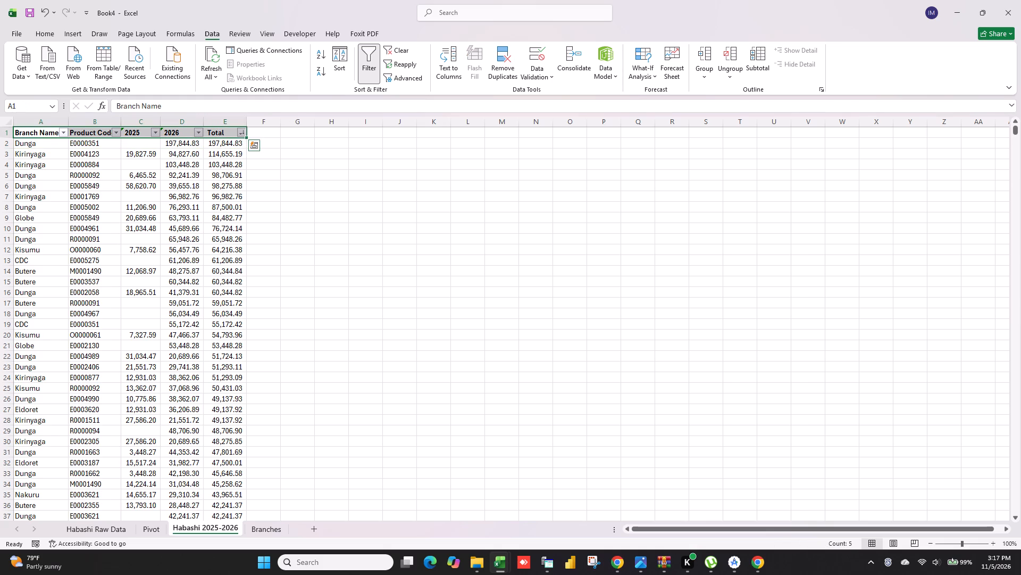
key(ctrl+shift+Down)
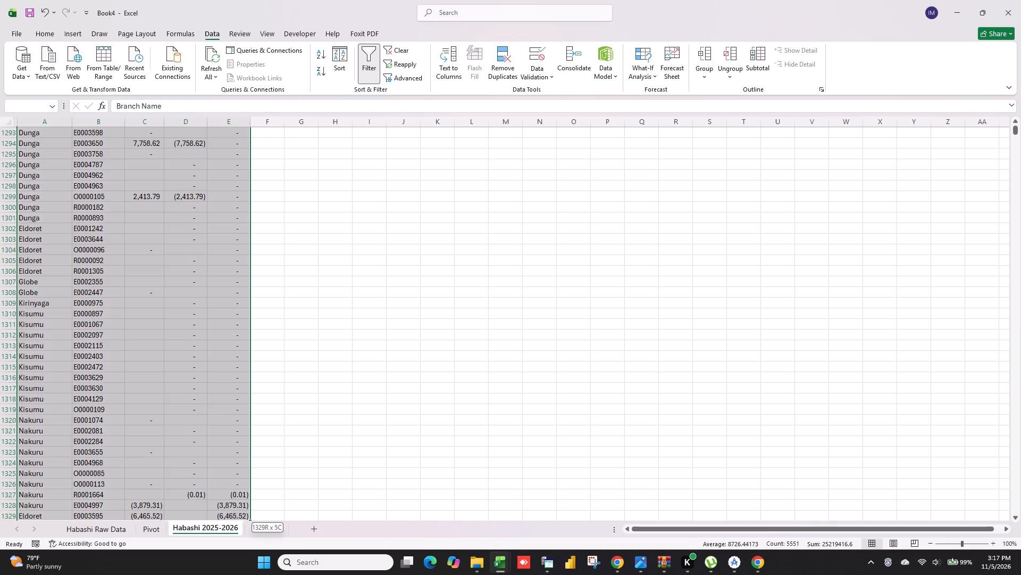
click(44, 31)
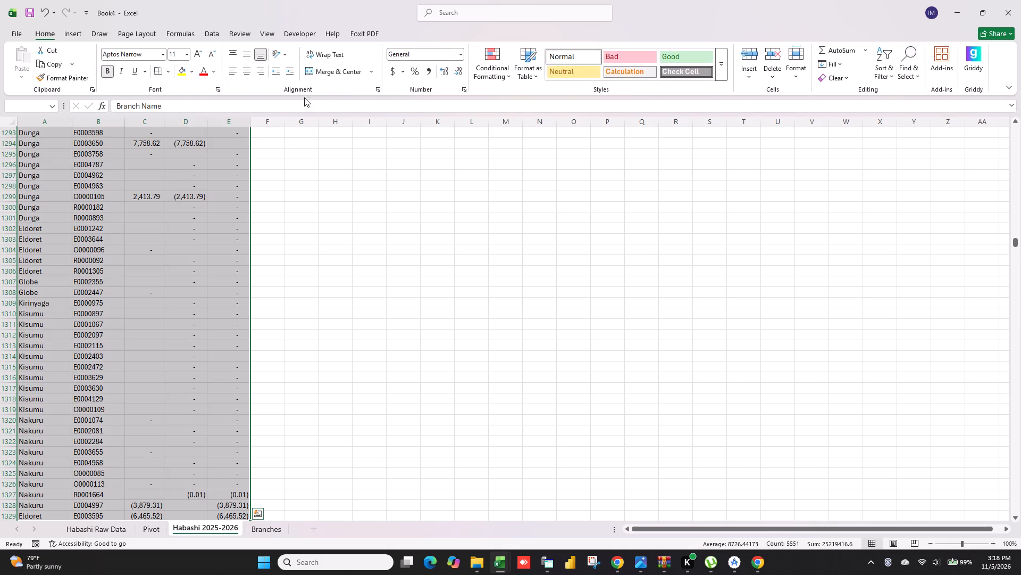
click(168, 71)
click(184, 175)
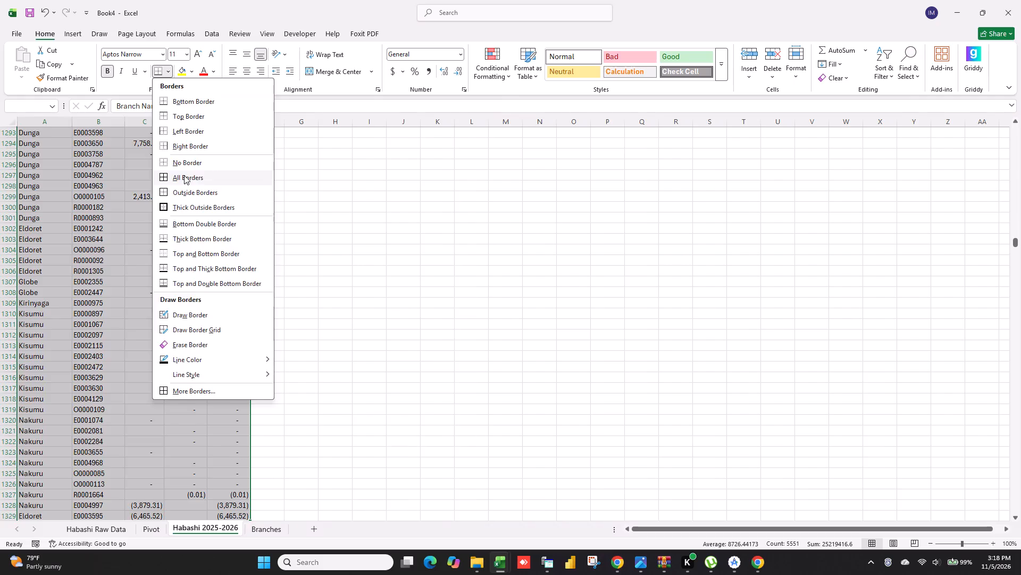
click(461, 210)
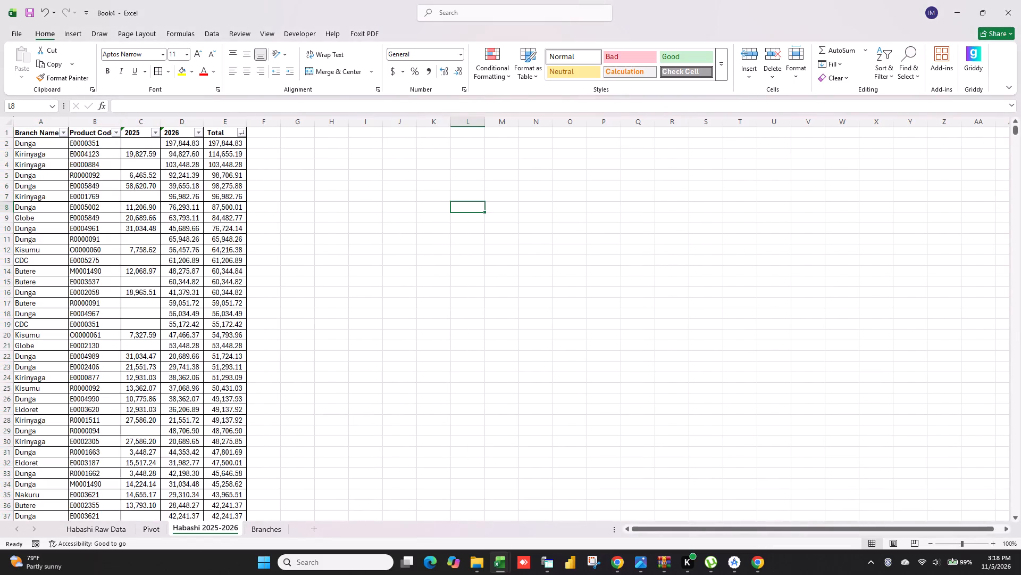
Start saving the Book4 workbook with Save As.
click(14, 40)
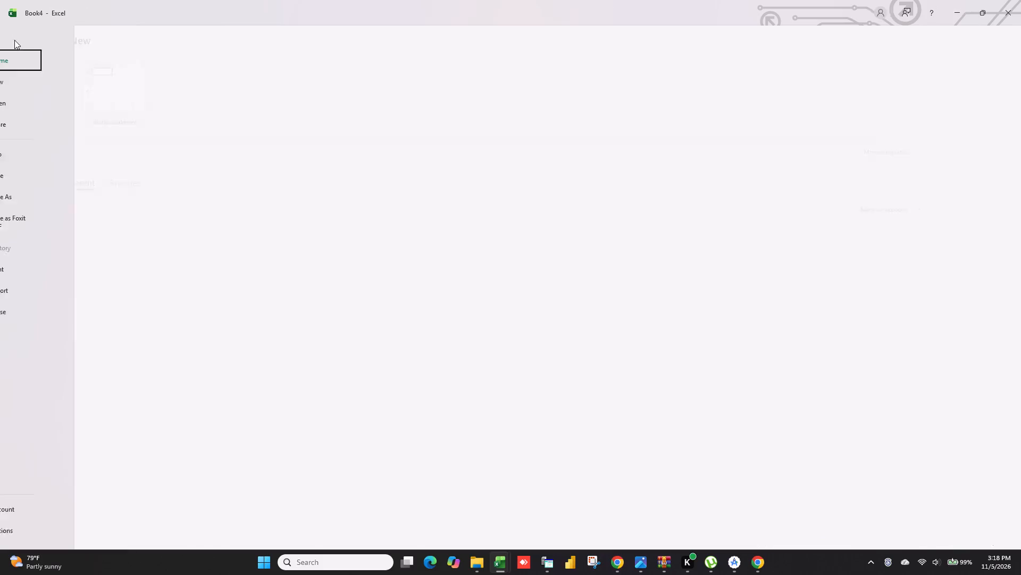
click(21, 192)
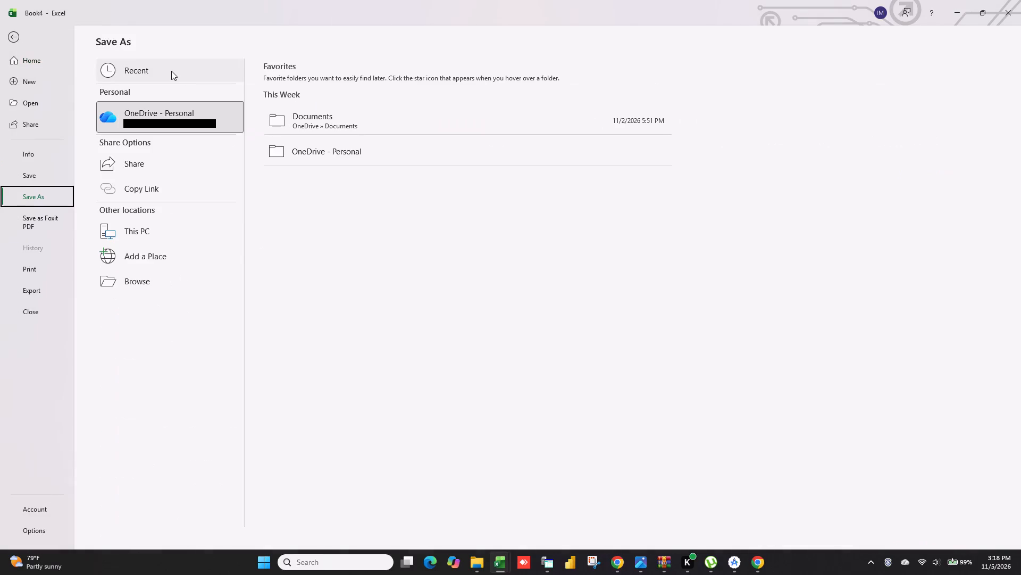
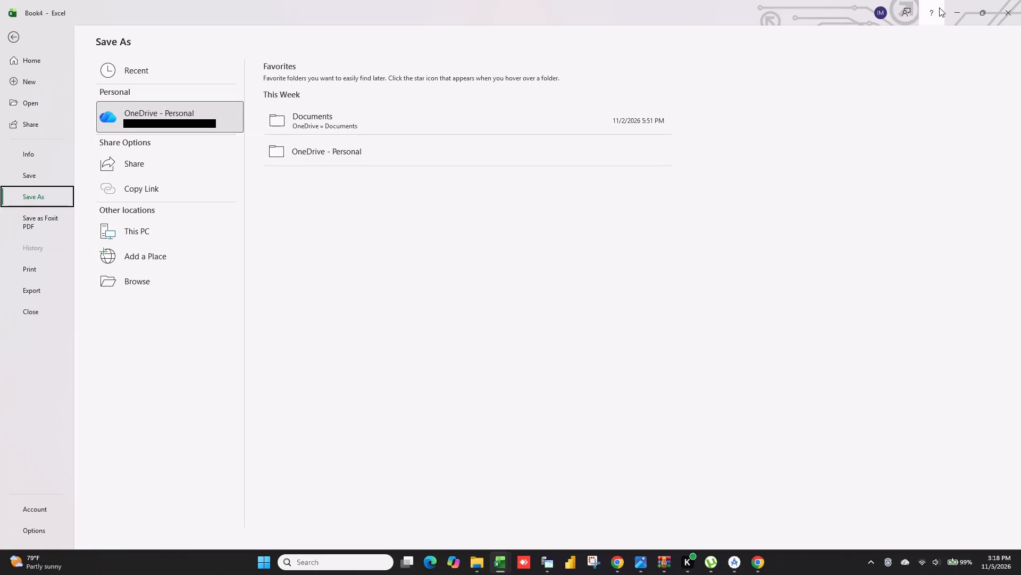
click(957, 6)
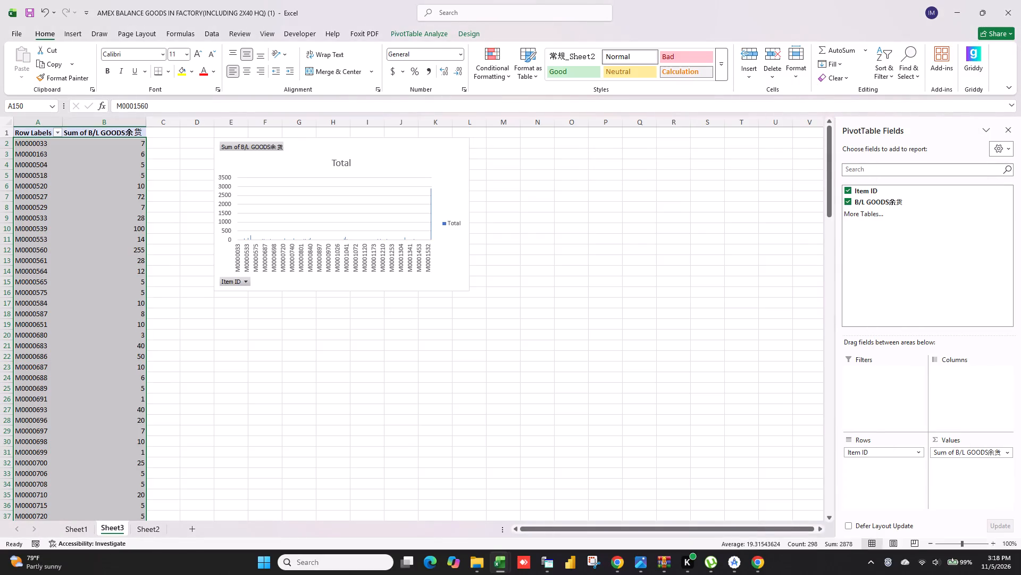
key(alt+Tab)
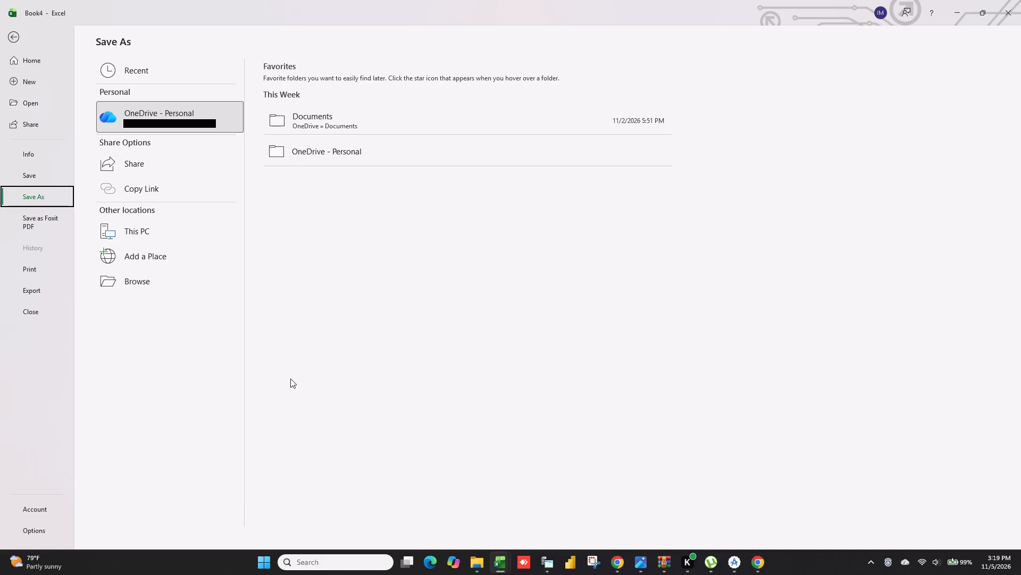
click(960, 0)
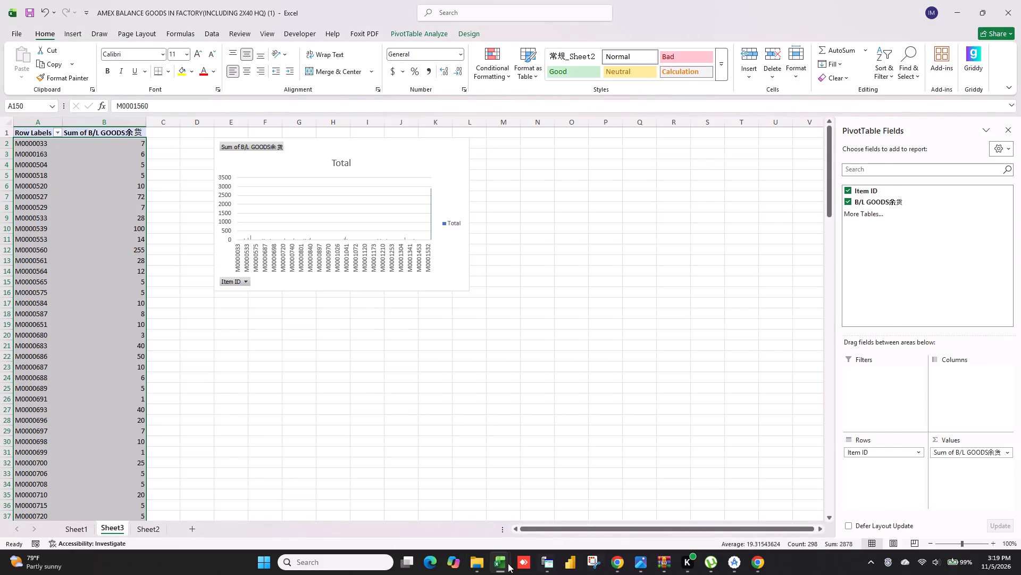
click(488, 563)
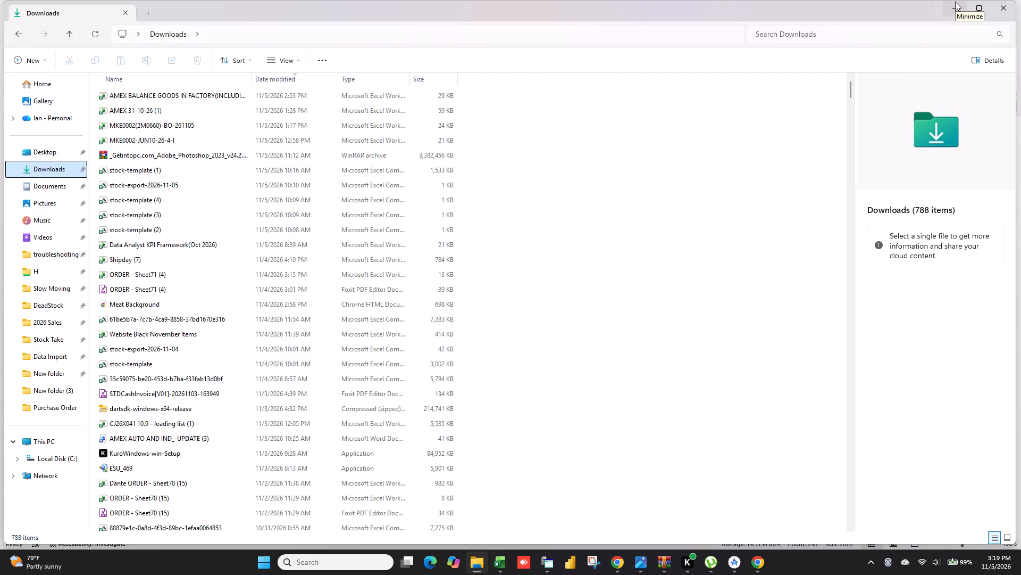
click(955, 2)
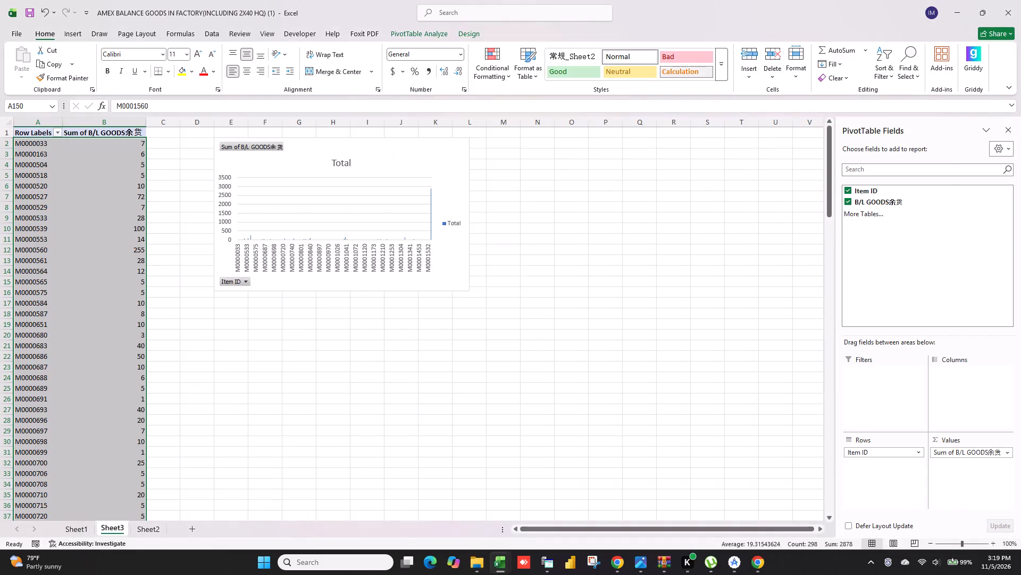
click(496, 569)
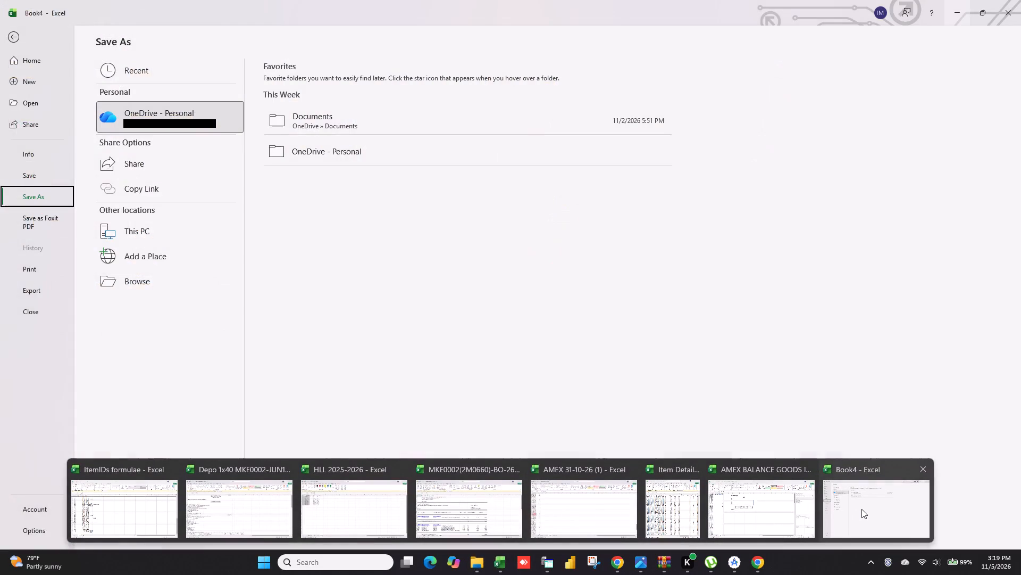
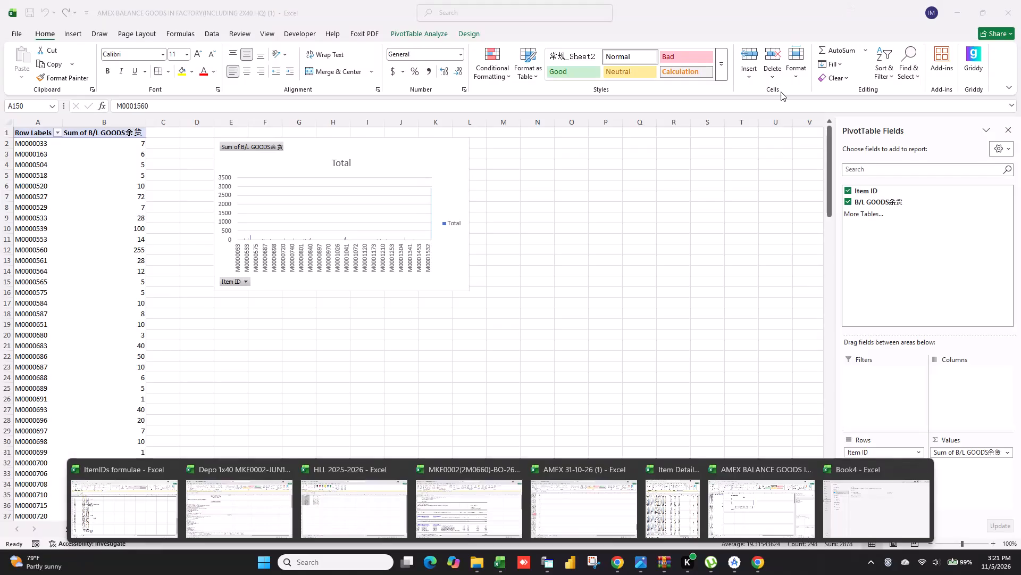
Return to the pivot table of B/L goods balances by Item ID in the AMEX BALANCE GOODS IN FACTORY workbook.
click(608, 206)
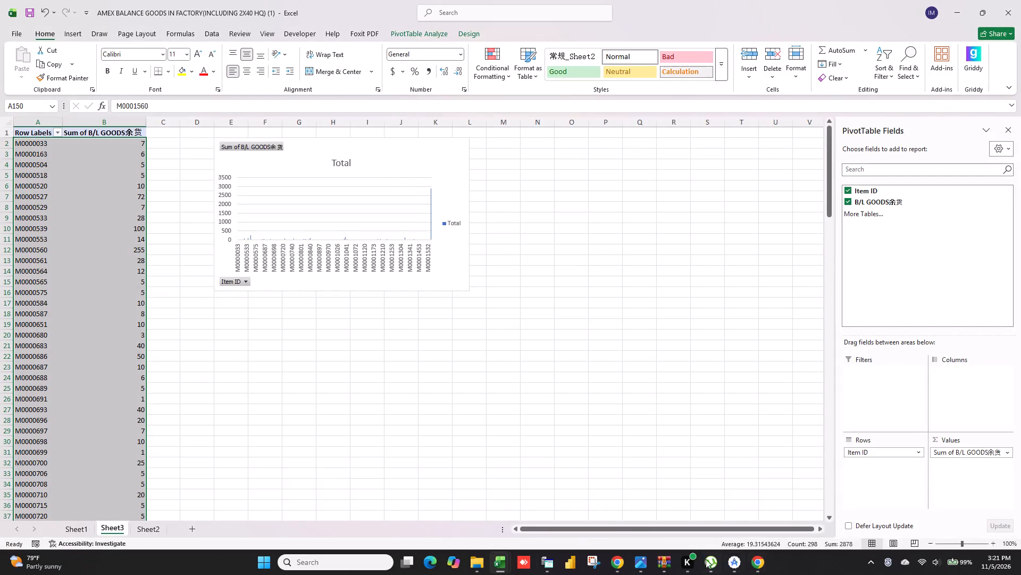
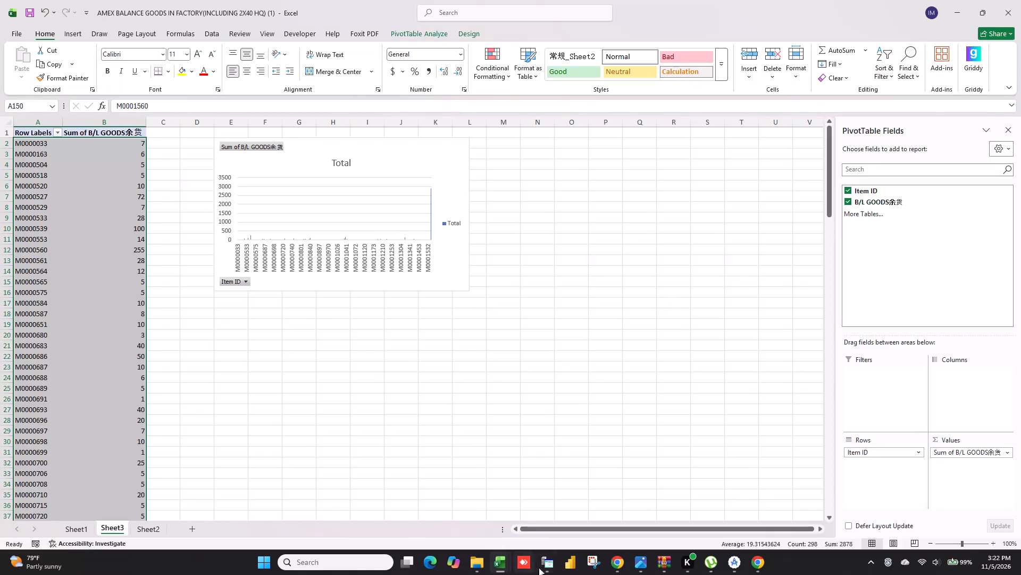
Check the AMEX BALANCE GOODS IN FACTORY workbook's Sheet1 item details and compare the Sheet3 pivot table with the Sheet2 Item ID balance list.
click(498, 559)
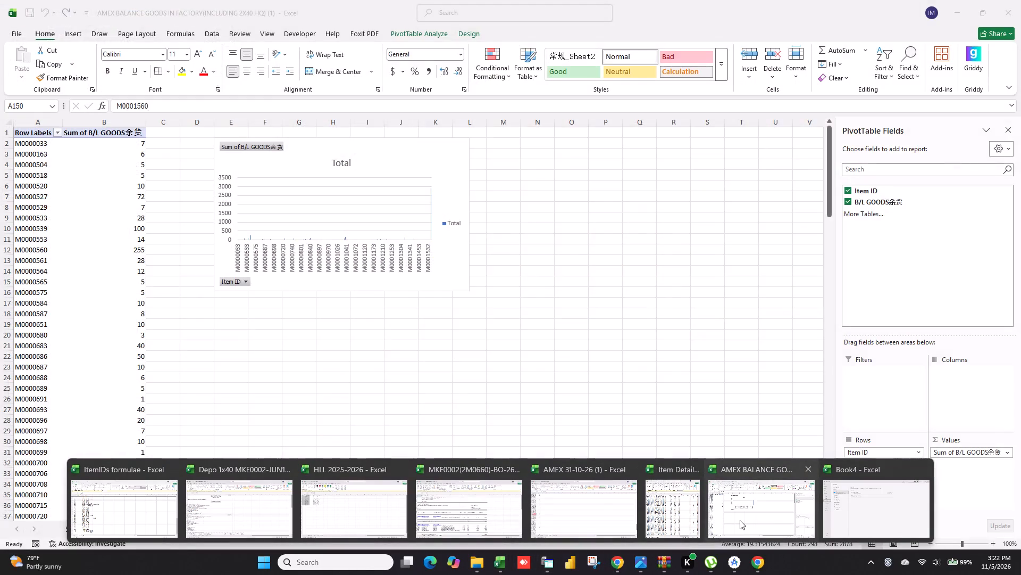
click(740, 520)
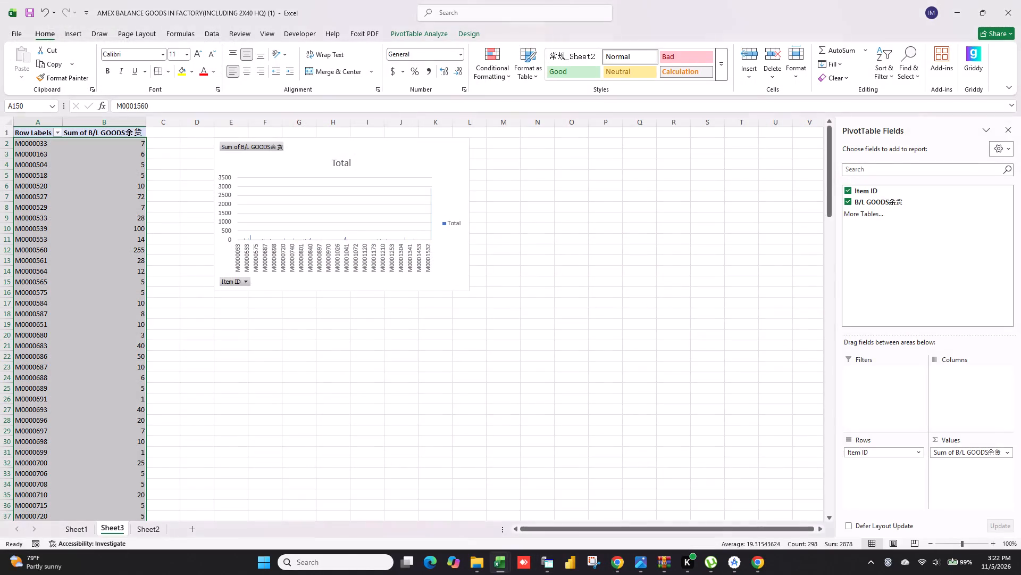
click(74, 535)
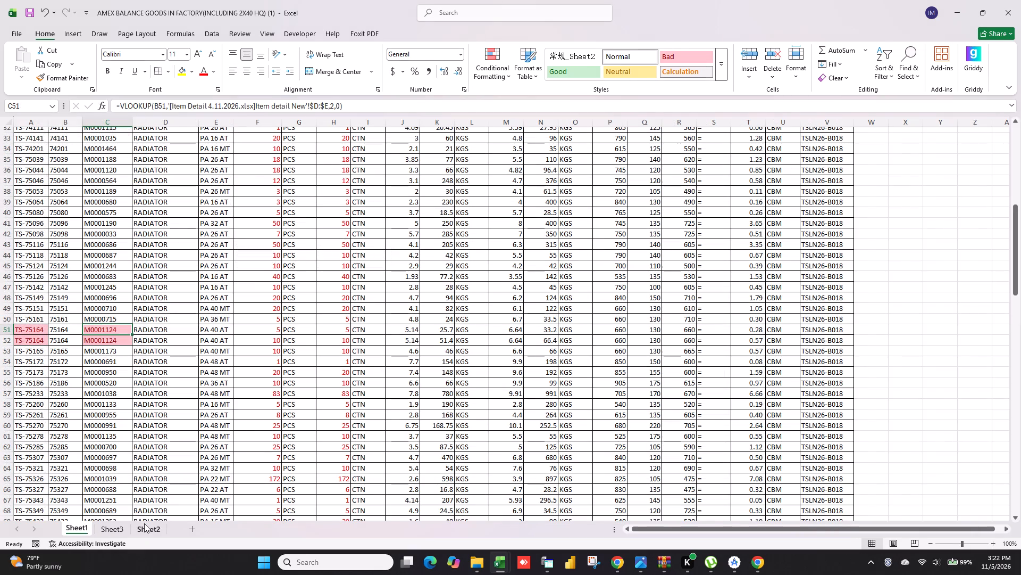
click(144, 523)
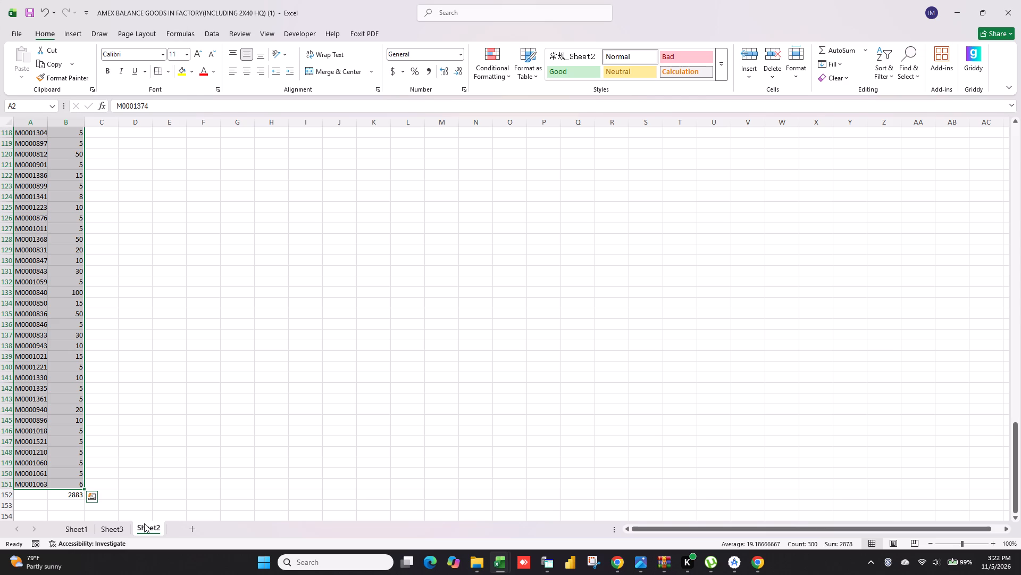
click(109, 529)
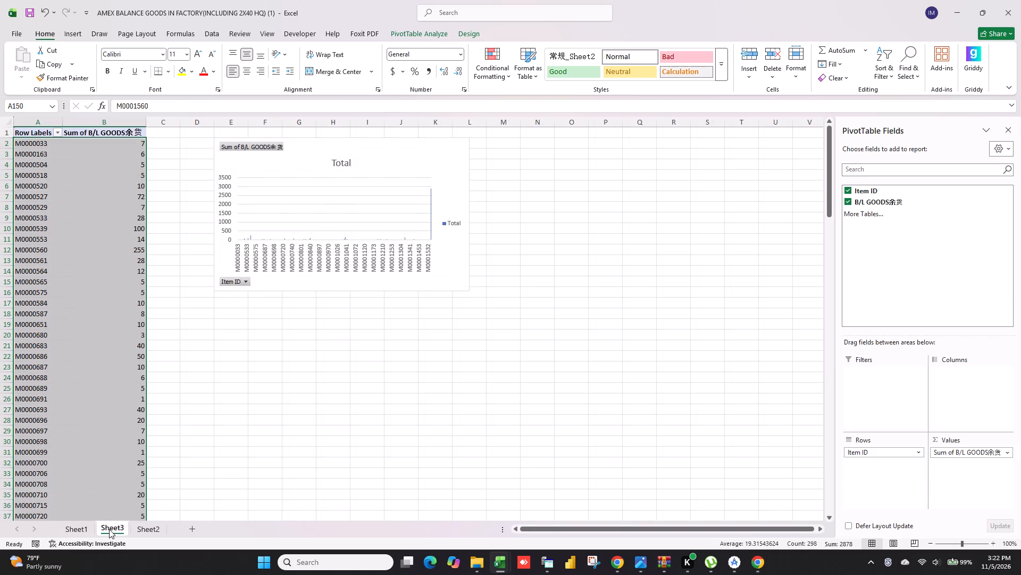
click(148, 532)
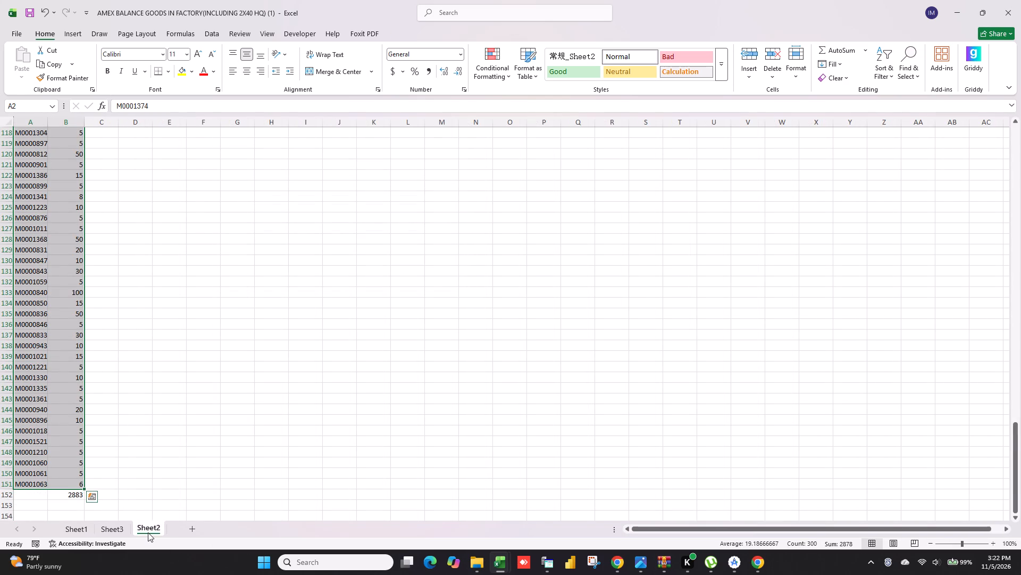
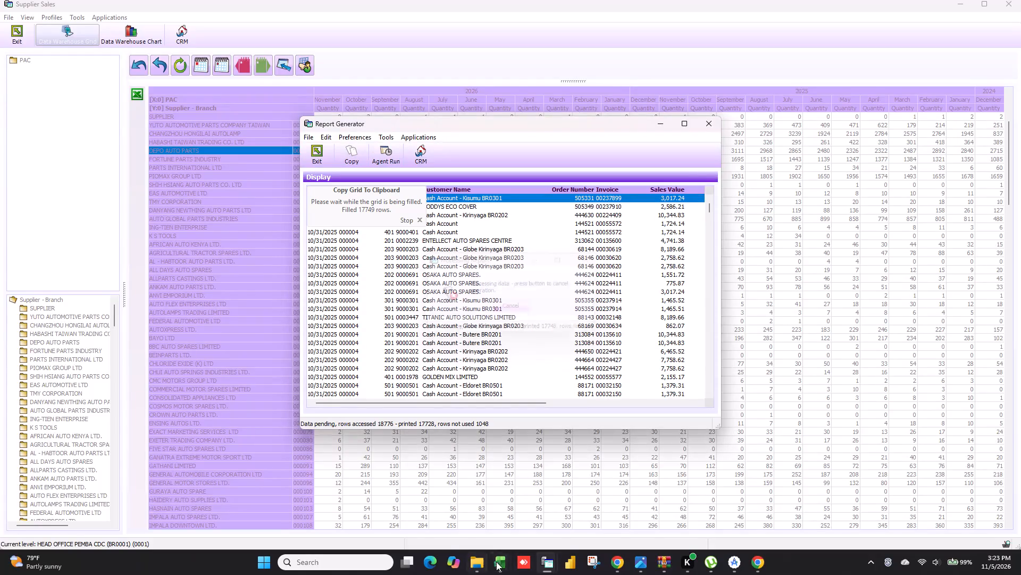
Switch to the Book4 workbook and move the Habashi 2025-2026 sheet ahead of Habashi Raw Data.
click(505, 566)
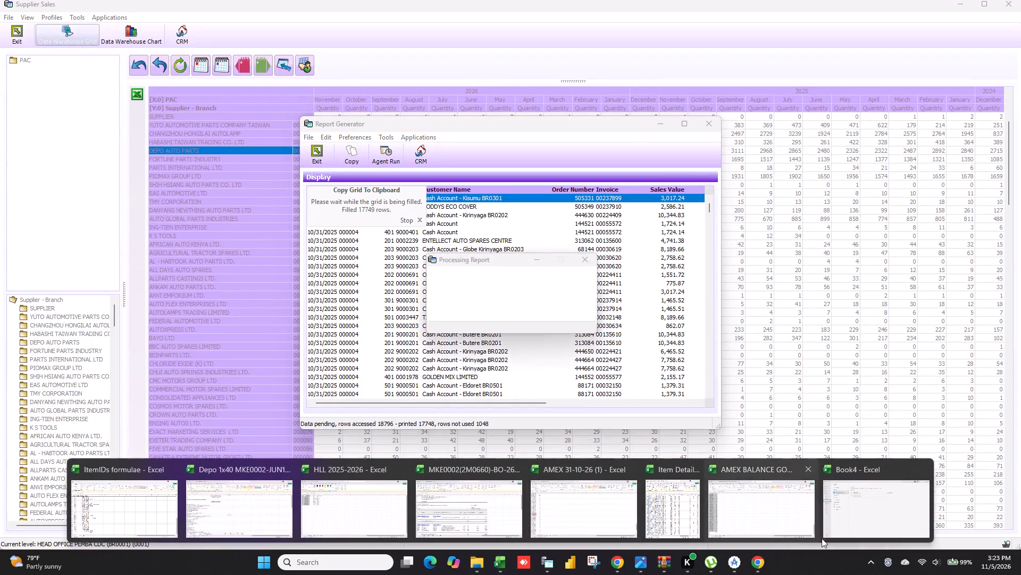
click(863, 510)
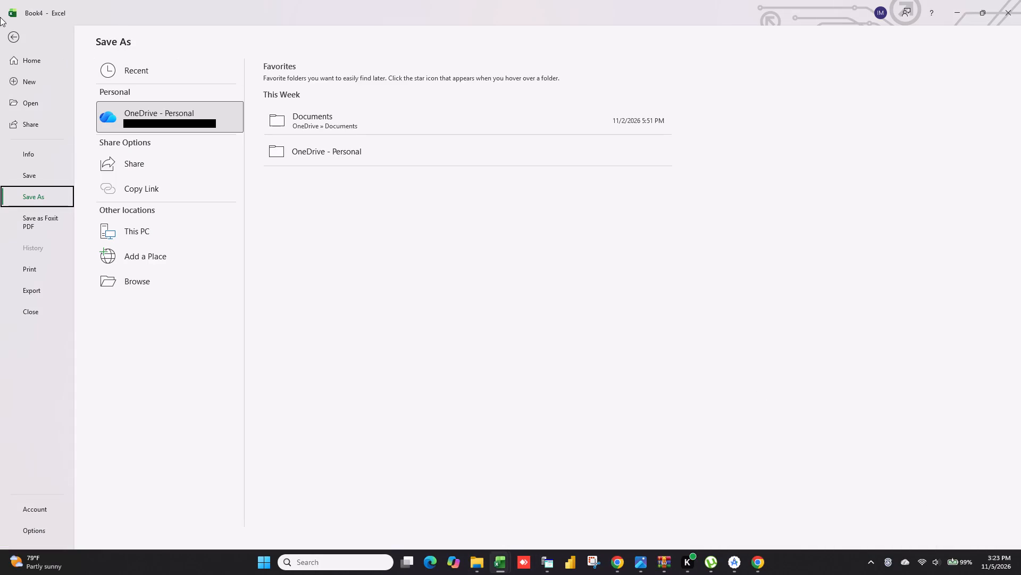
click(15, 44)
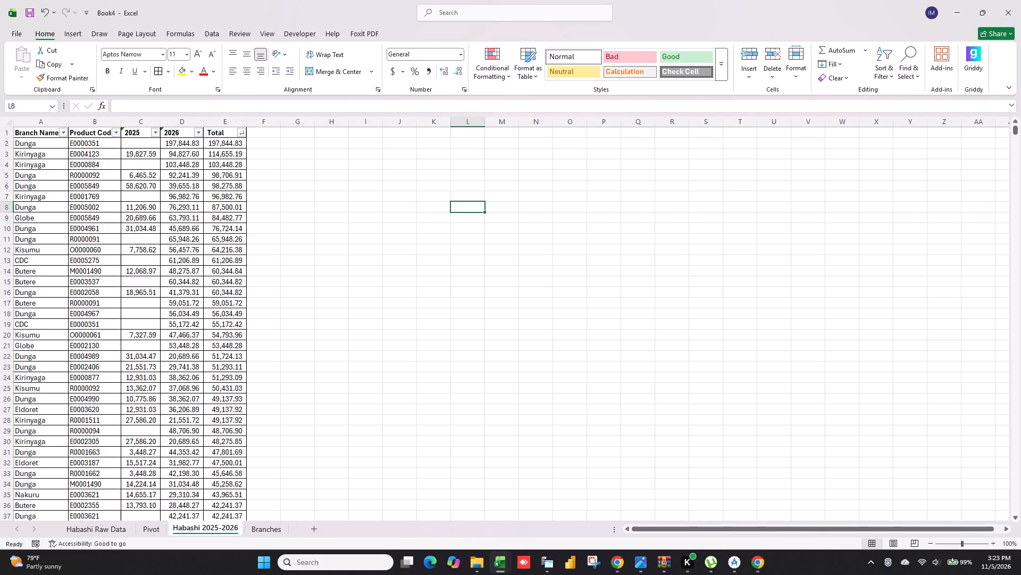
drag(196, 530, 77, 530)
drag(77, 530, 72, 530)
Save the workbook as Habashi 2025-2026 in the 2026 Sales folder.
click(18, 30)
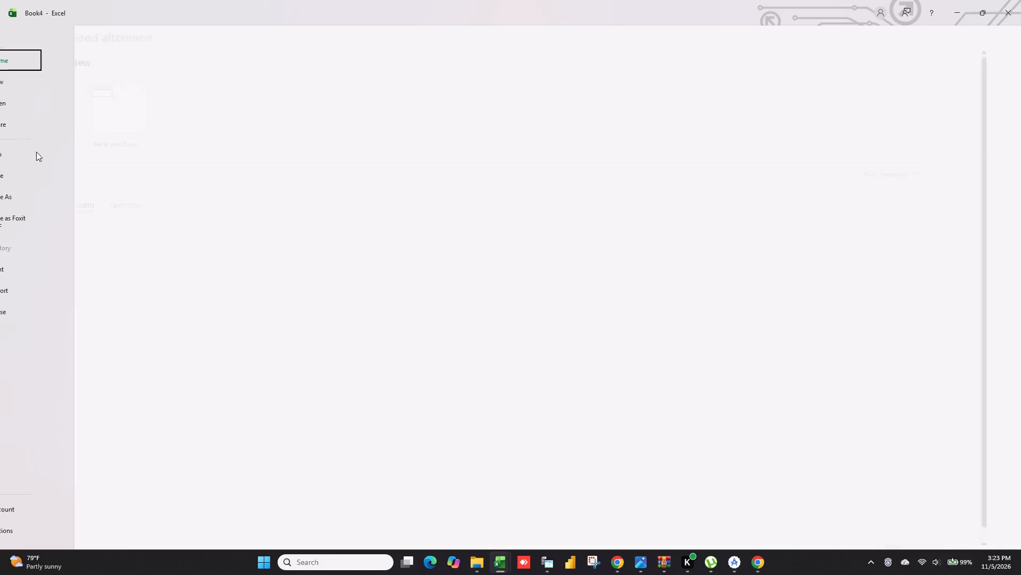
click(34, 190)
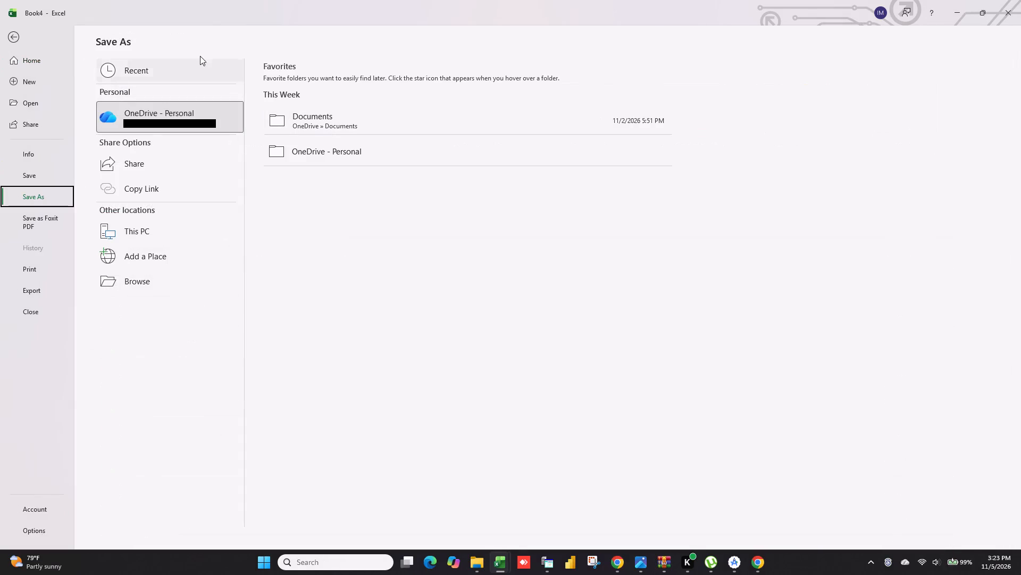
click(190, 68)
click(384, 96)
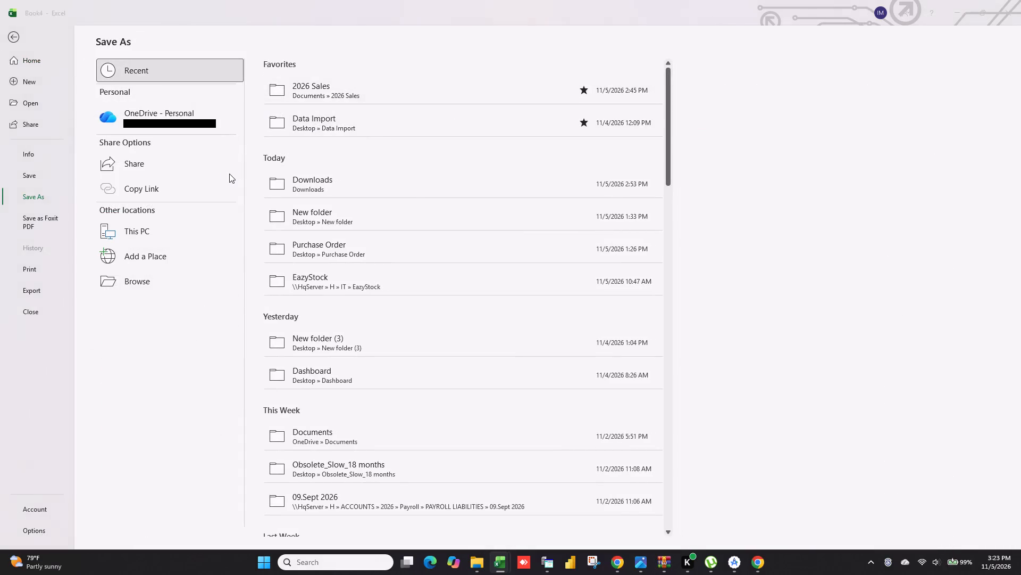
key(BackSpace)
text(HAbashi)
key(space)
key(BackSpace)
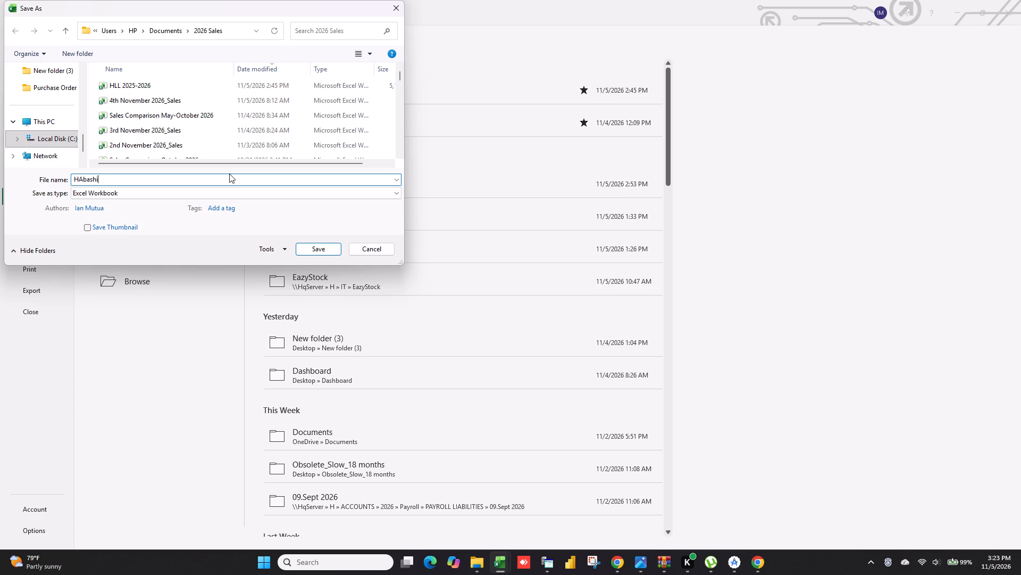
key(BackSpace)
key(BackSpace)
key(BackSpace)
key(BackSpace)
key(BackSpace)
key(BackSpace)
text(abashi)
key(space)
text(202)
key(5)
text(-2026)
key(Return)
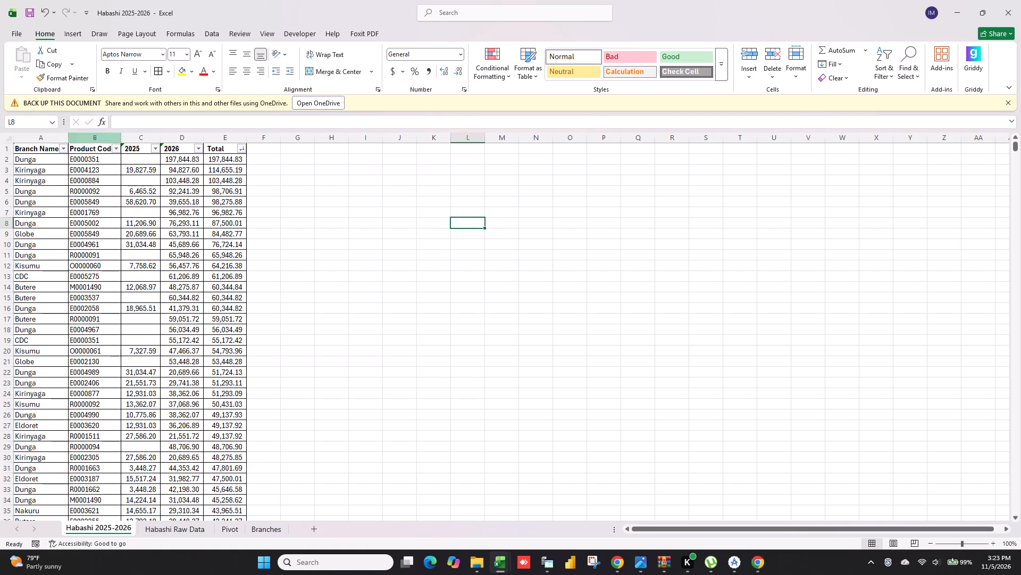
Insert a column before the 2025 column and head it Description.
click(141, 133)
right_click(141, 133)
click(179, 242)
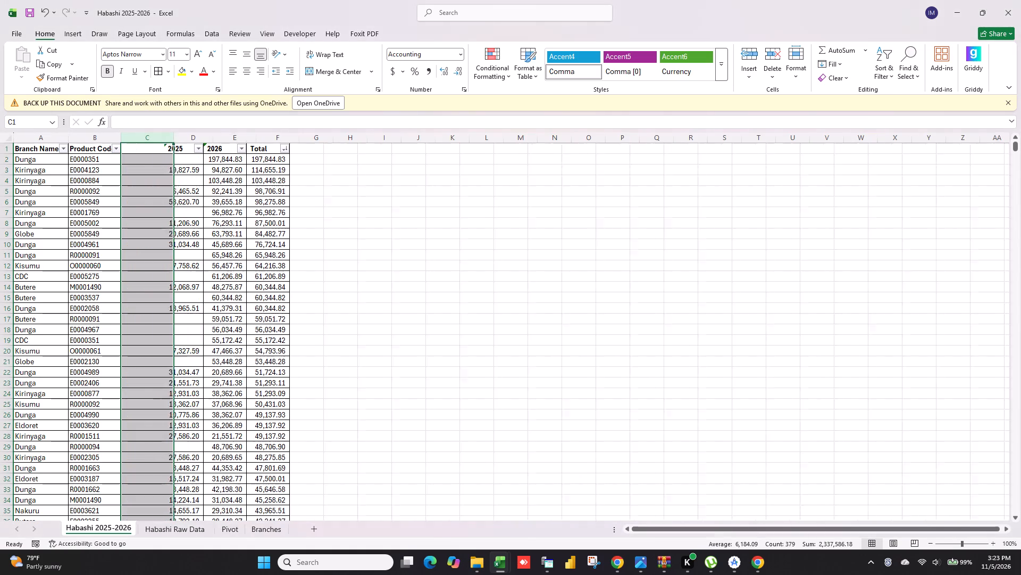
click(135, 150)
text(Description)
key(Return)
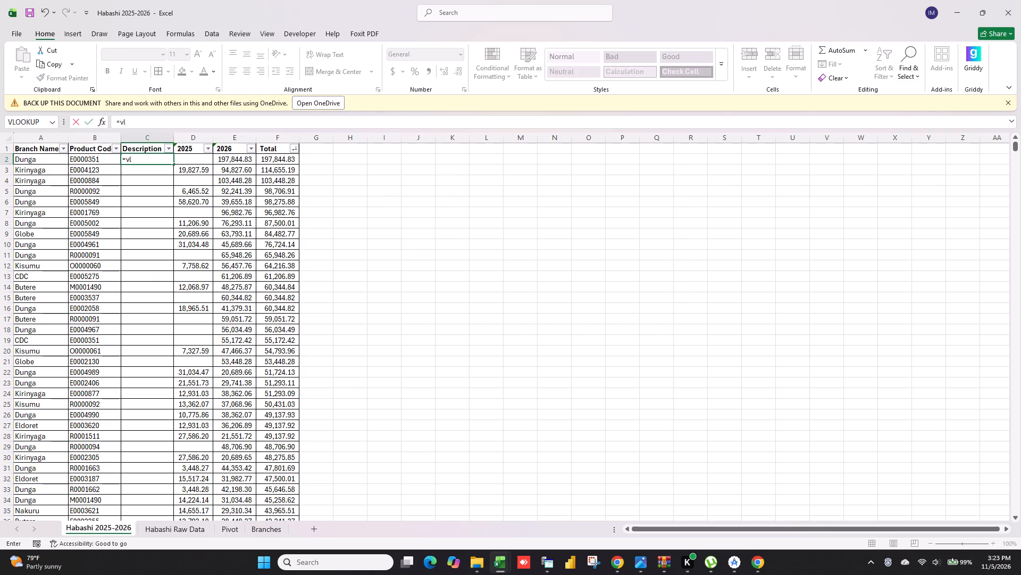
Fill the Description column with an exact-match VLOOKUP of the product code, returning column 2 of Item Detail 4.11.2026's columns A:B.
key(o)
key(Tab)
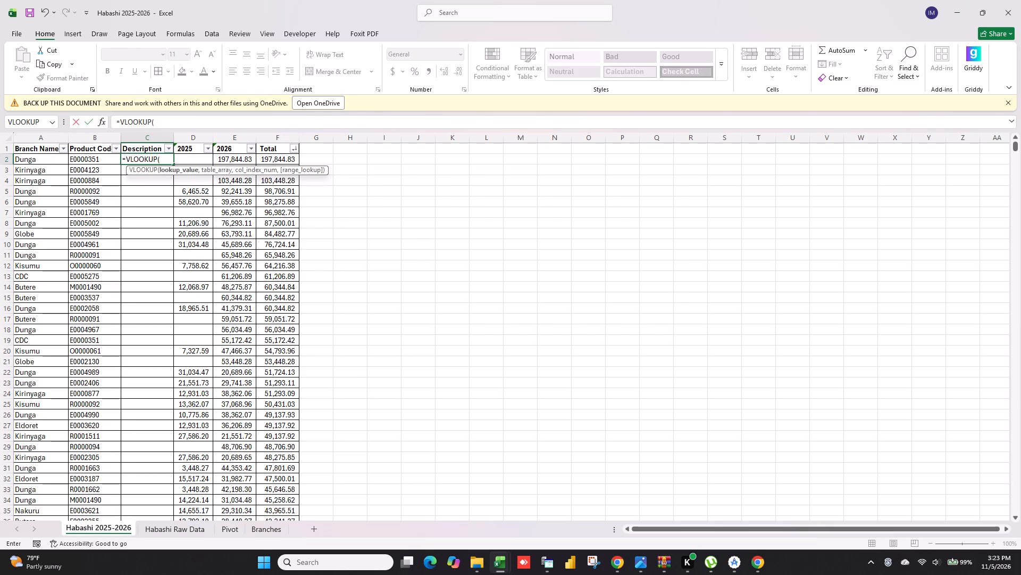
click(103, 158)
key(comma)
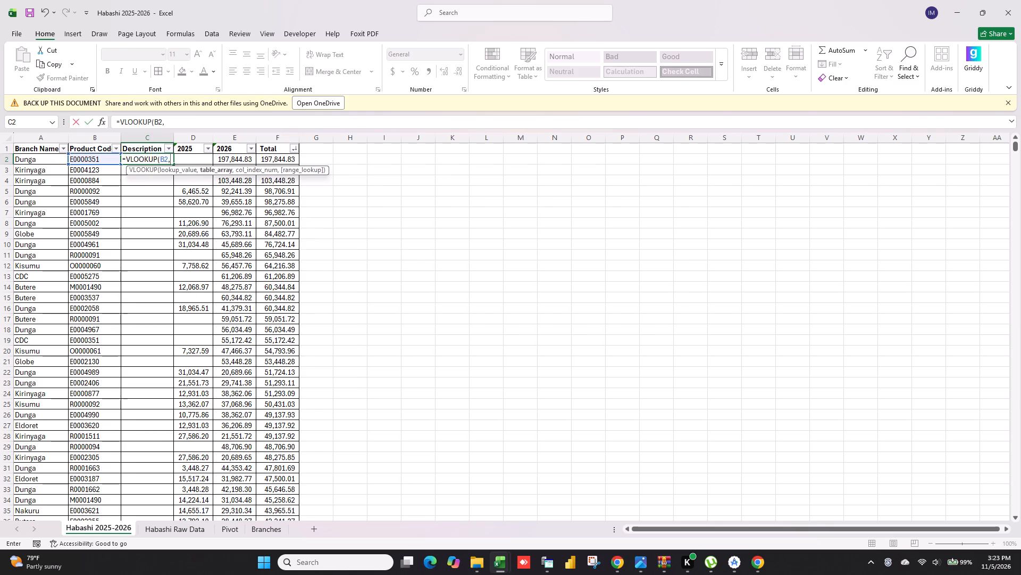
click(504, 566)
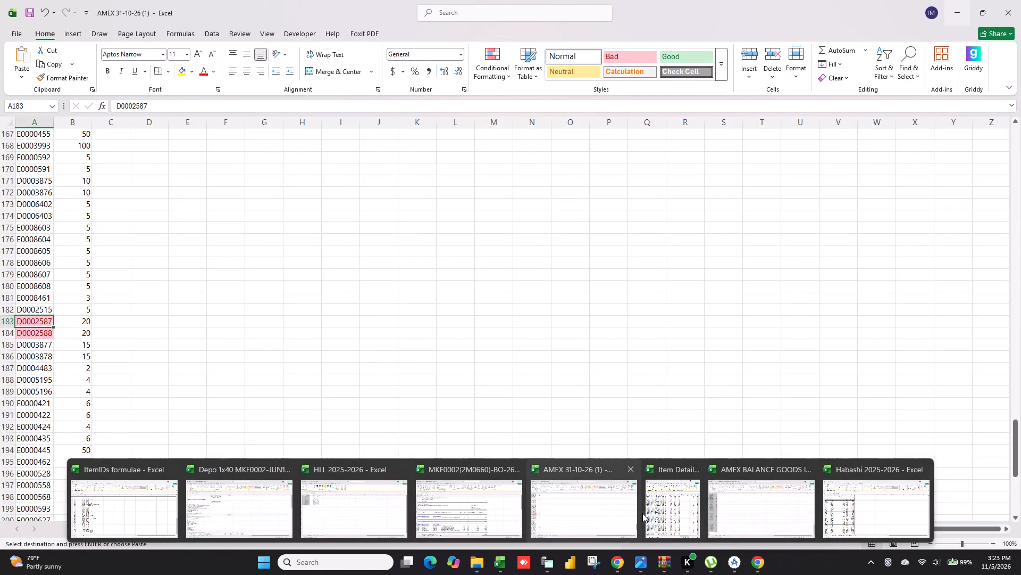
click(658, 508)
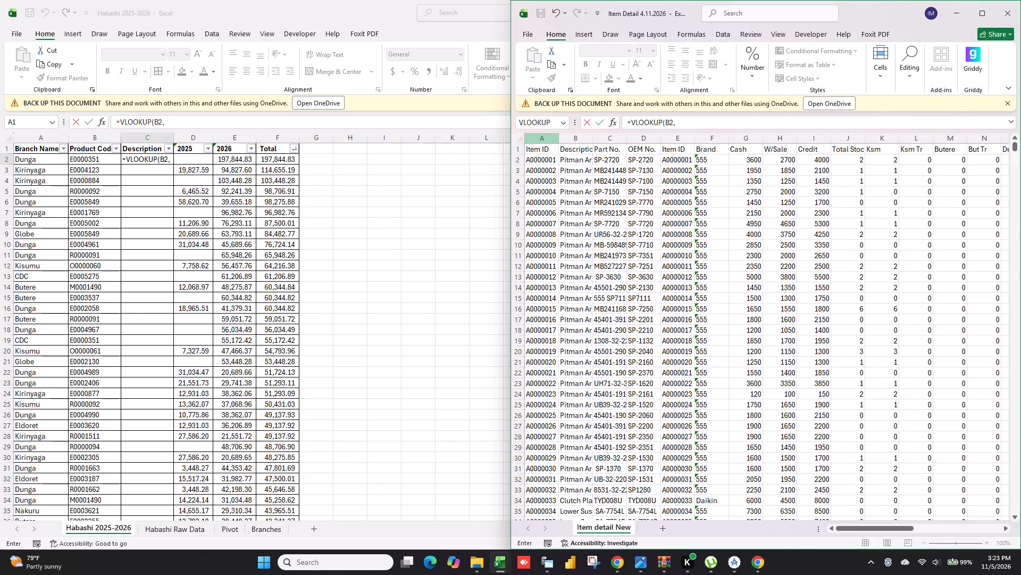
drag(546, 137, 569, 137)
text(,2,)
key(0)
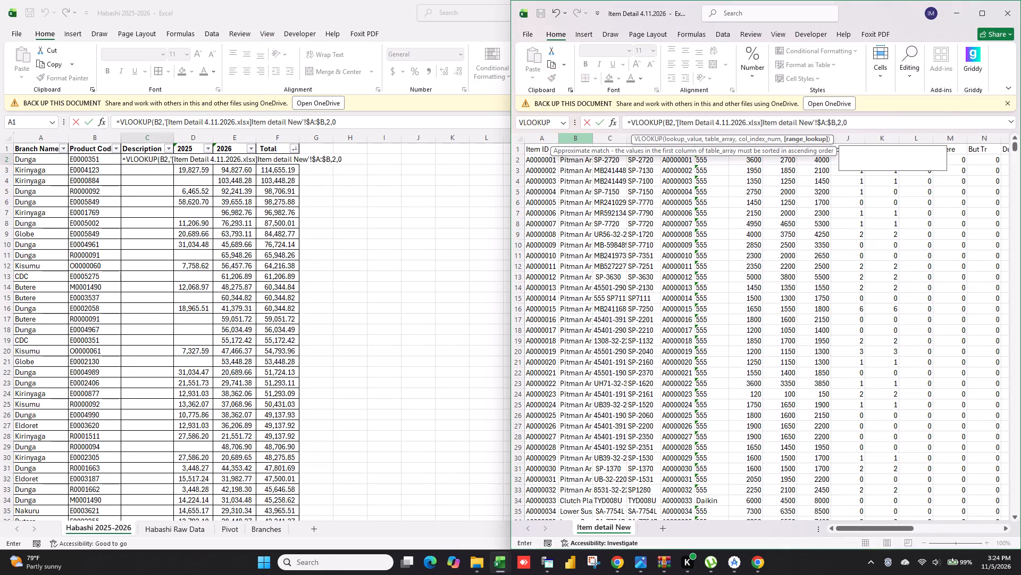
key(Return)
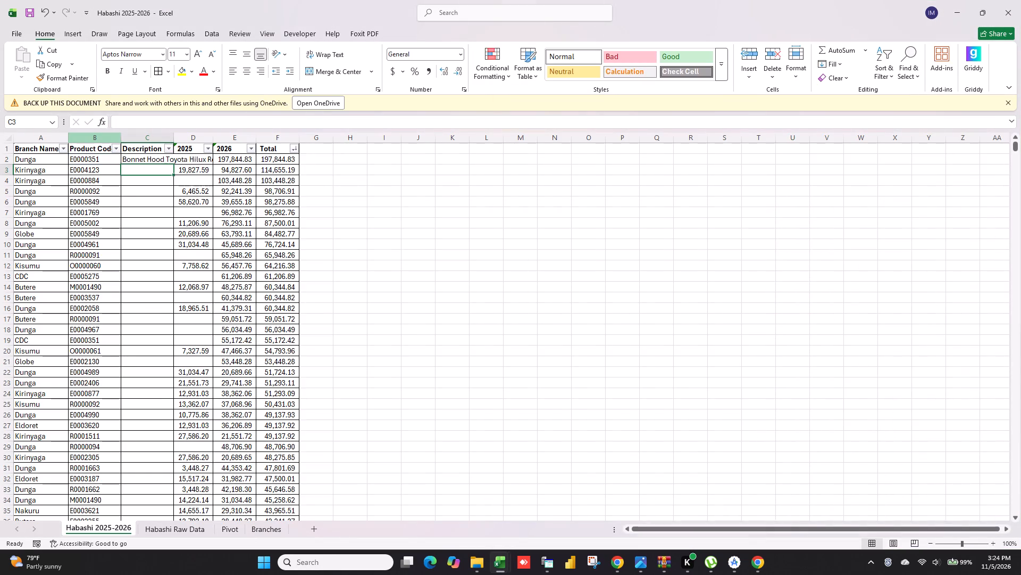
click(150, 157)
double_click(174, 166)
Insert a column between Description and 2025 and head it Brand.
click(194, 139)
right_click(194, 139)
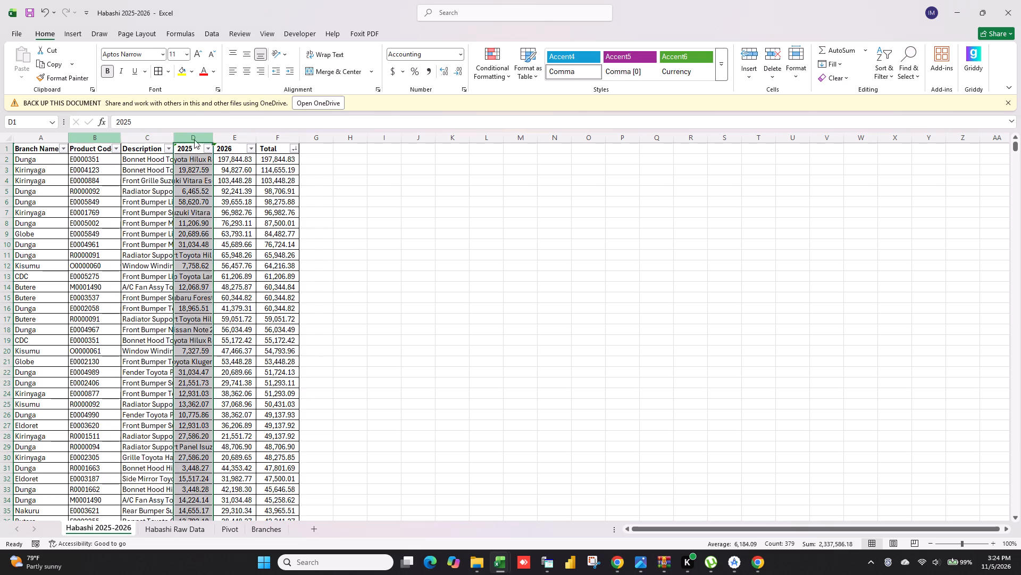
click(237, 239)
click(203, 147)
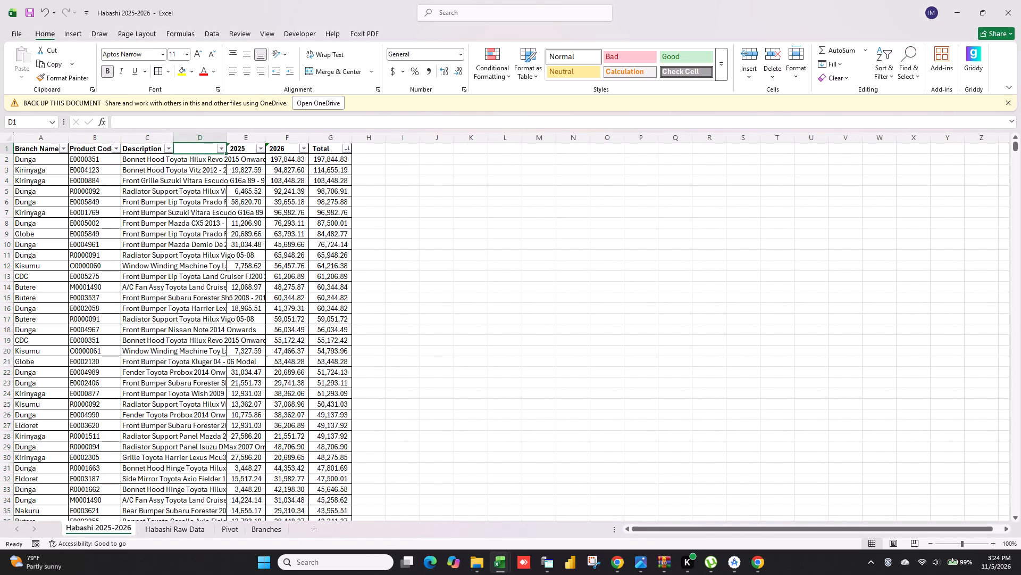
text(brAND)
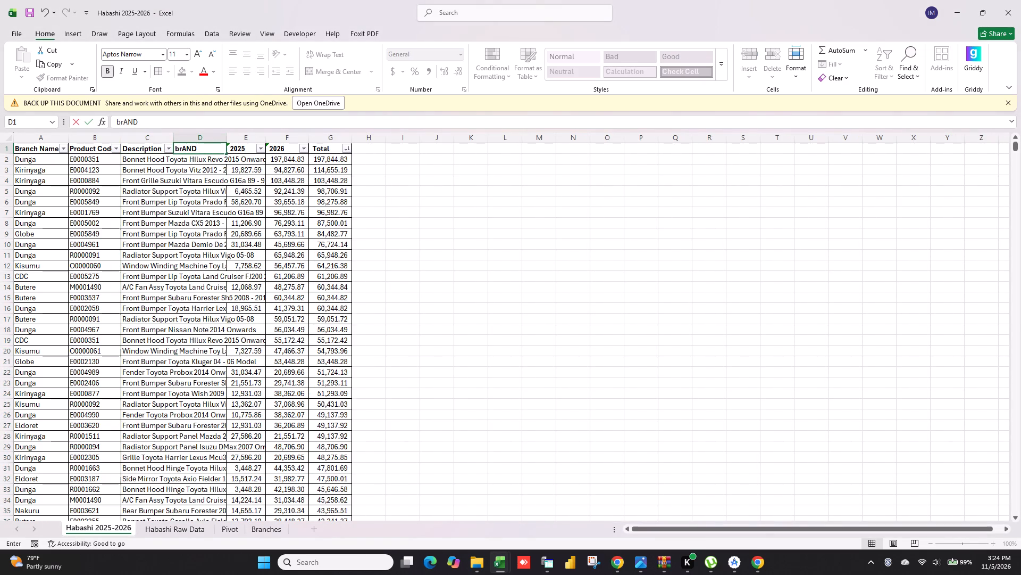
key(BackSpace)
key(BackSpace)
key(BackSpace)
key(BackSpace)
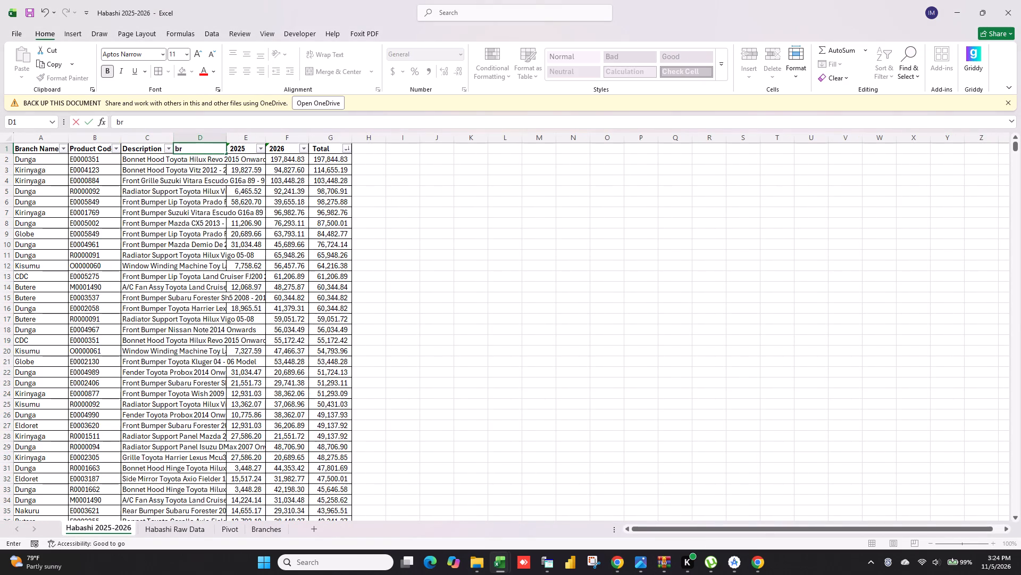
key(BackSpace)
key(shift+b)
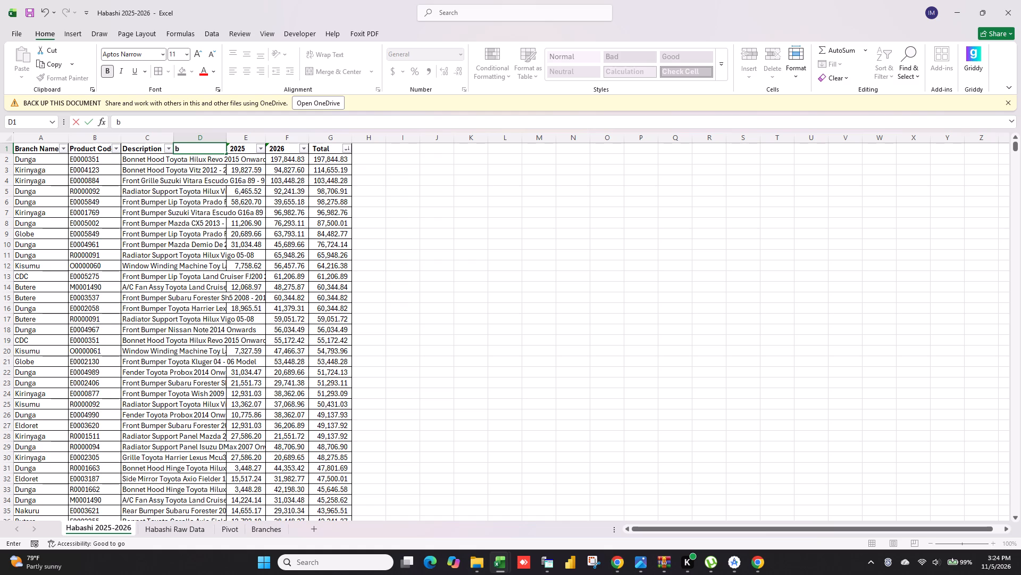
key(BackSpace)
text(Brand)
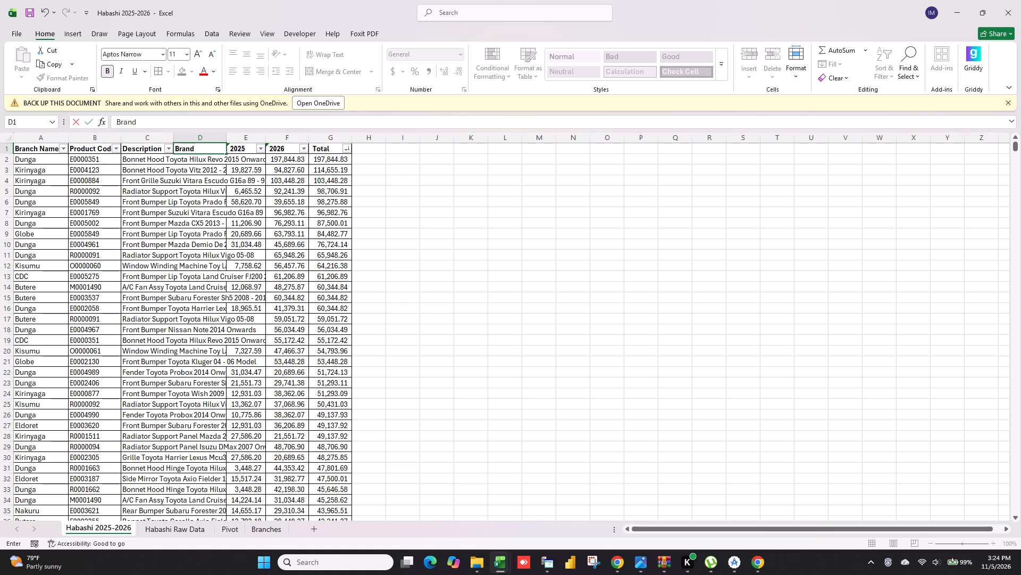
click(562, 240)
Widen the Description column to show more of the item descriptions.
drag(174, 136, 196, 144)
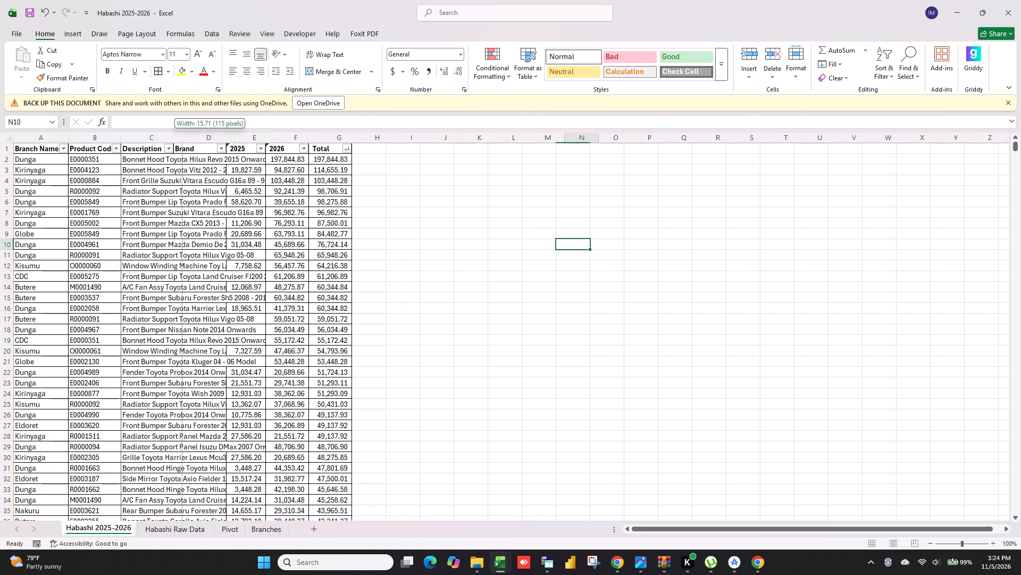
drag(196, 144, 228, 149)
Fill the Brand column with an exact-match VLOOKUP of the product code, returning column 6 of Item Detail 4.11.2026's columns A:F.
click(265, 161)
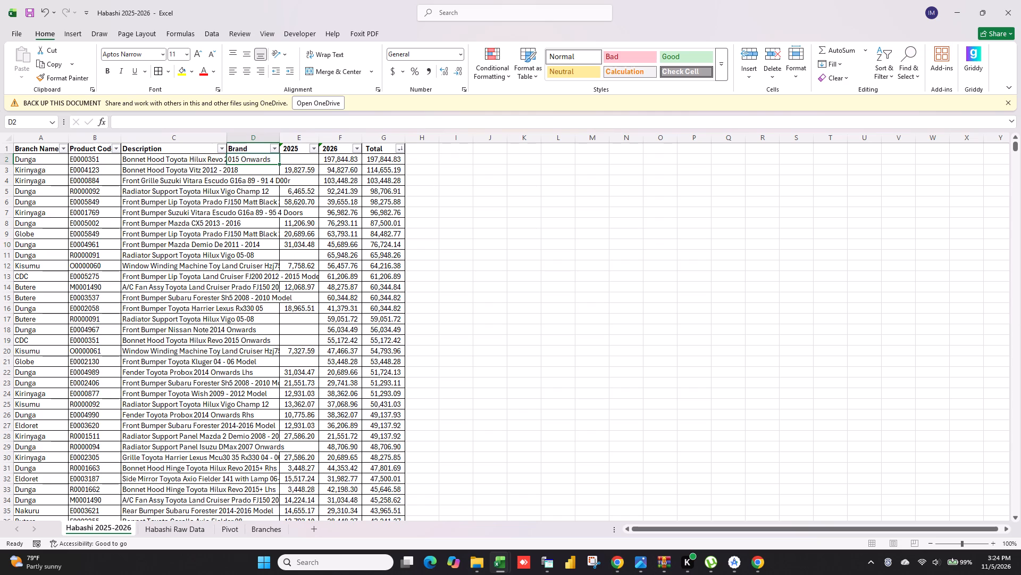
text(=vl)
key(Tab)
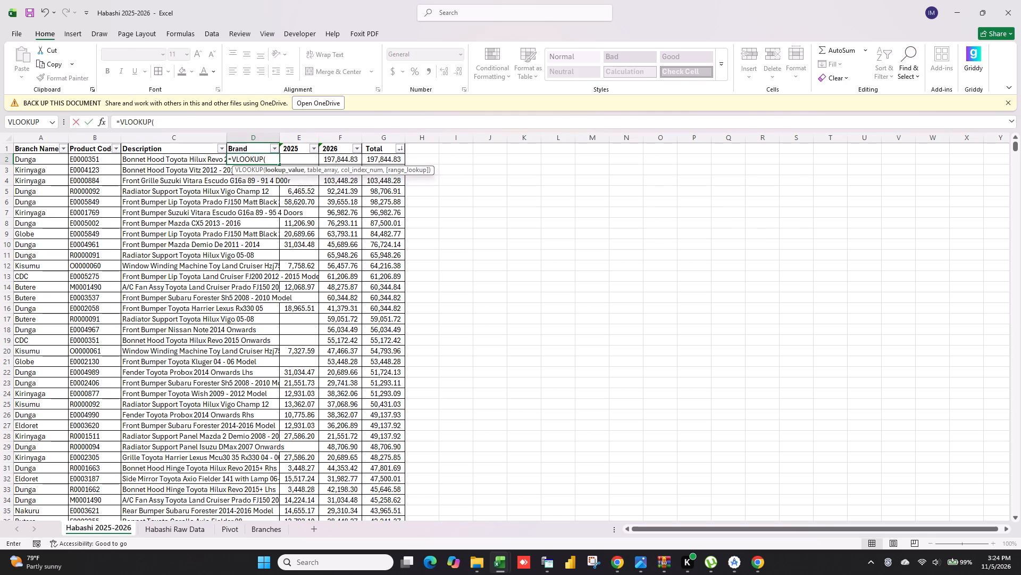
click(112, 160)
key(comma)
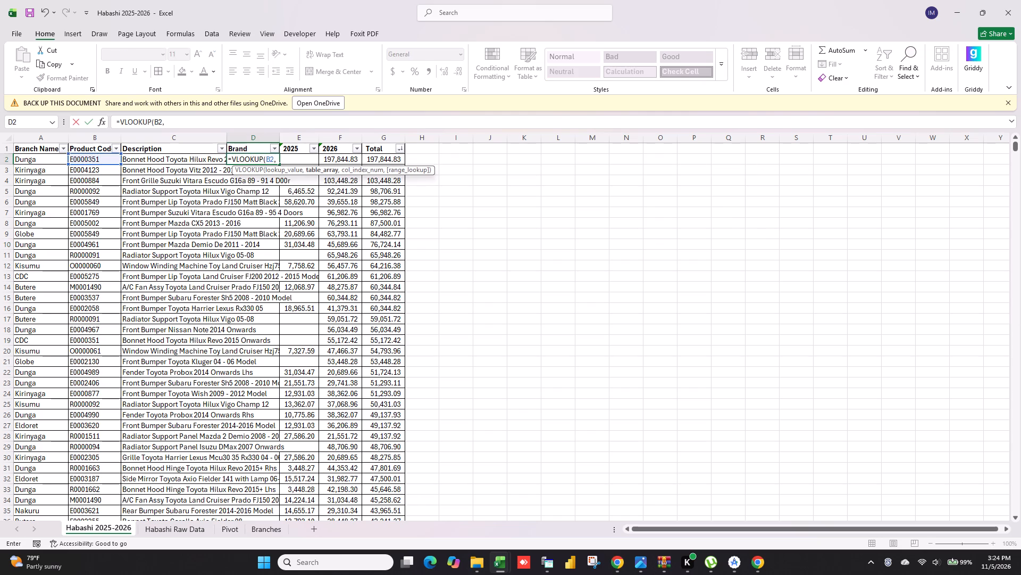
key(alt+Tab)
drag(541, 139, 715, 136)
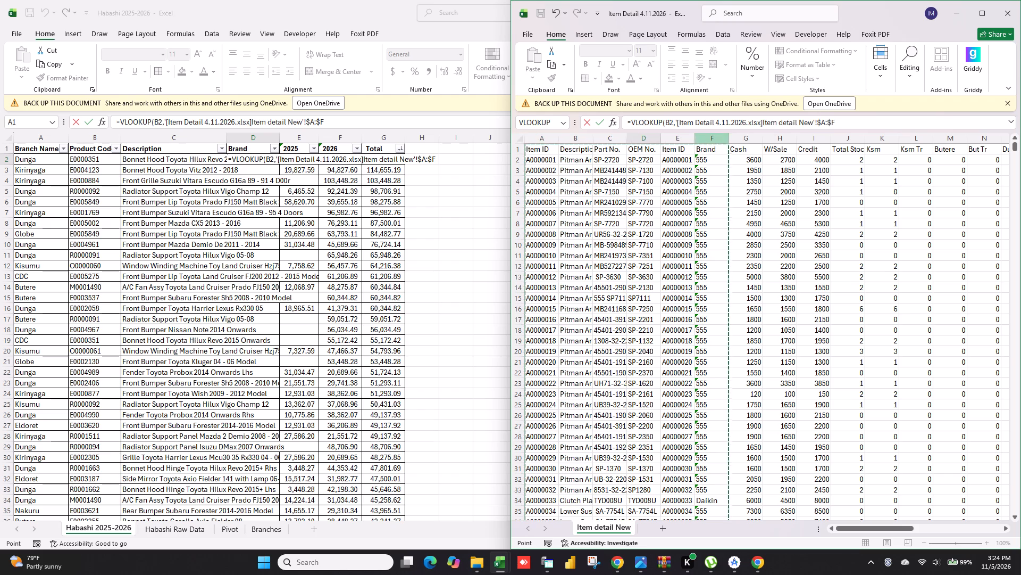
text(,6,0)
key(Return)
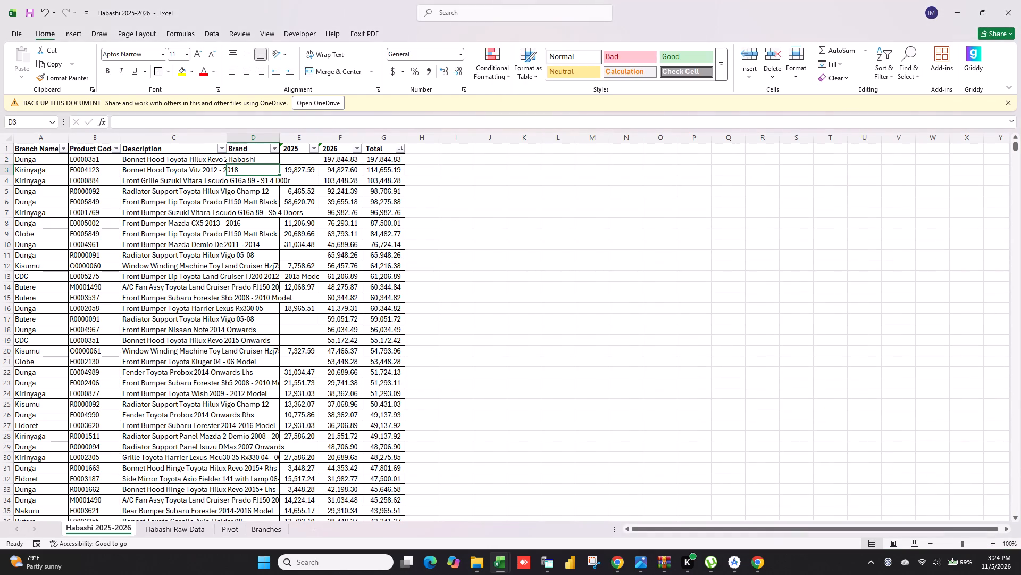
click(271, 159)
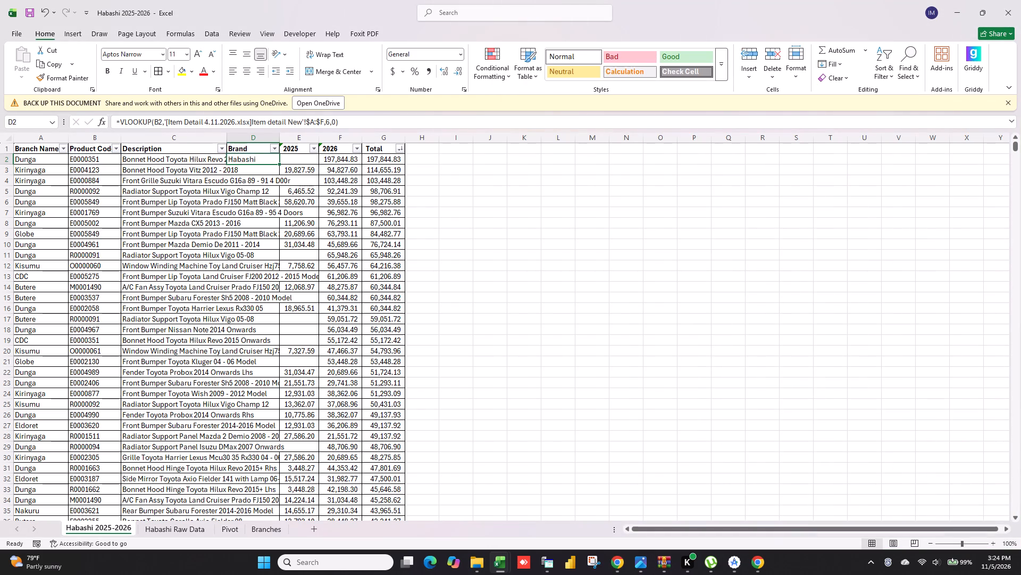
double_click(281, 163)
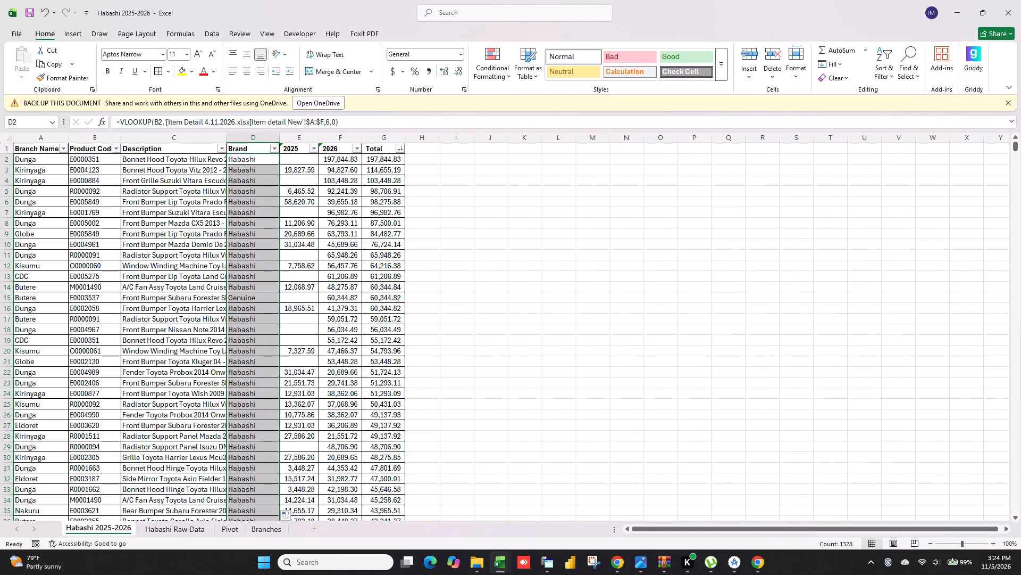
Check which brands are listed in the Brand column's filter.
click(271, 148)
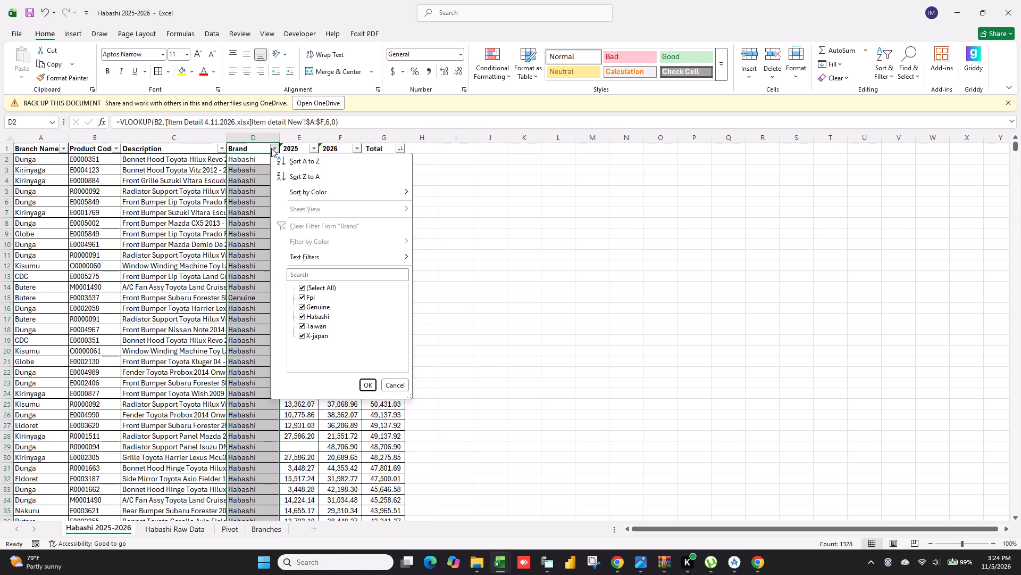
click(551, 257)
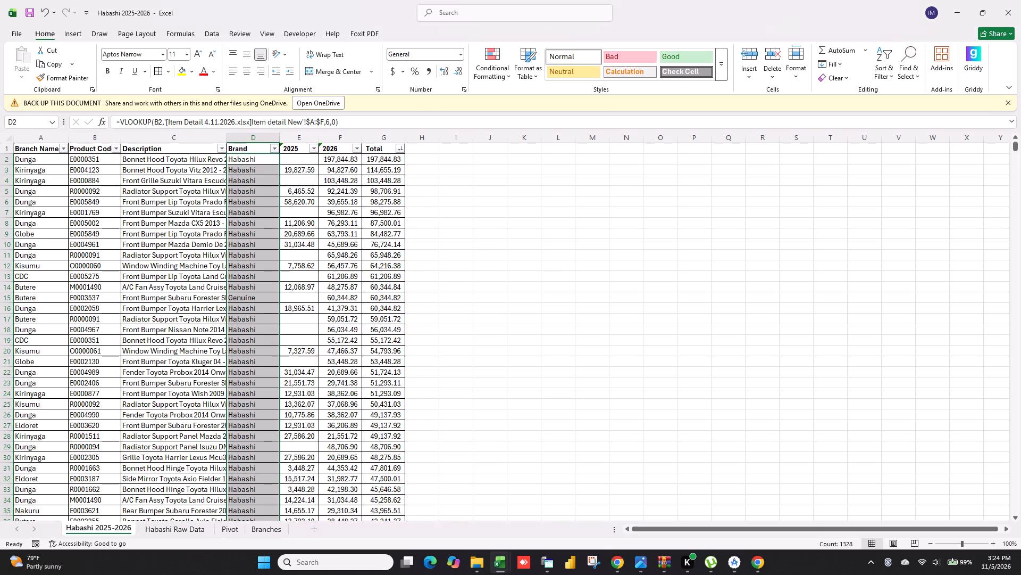
Resize the Description column so the full item descriptions fit without excess width.
double_click(229, 137)
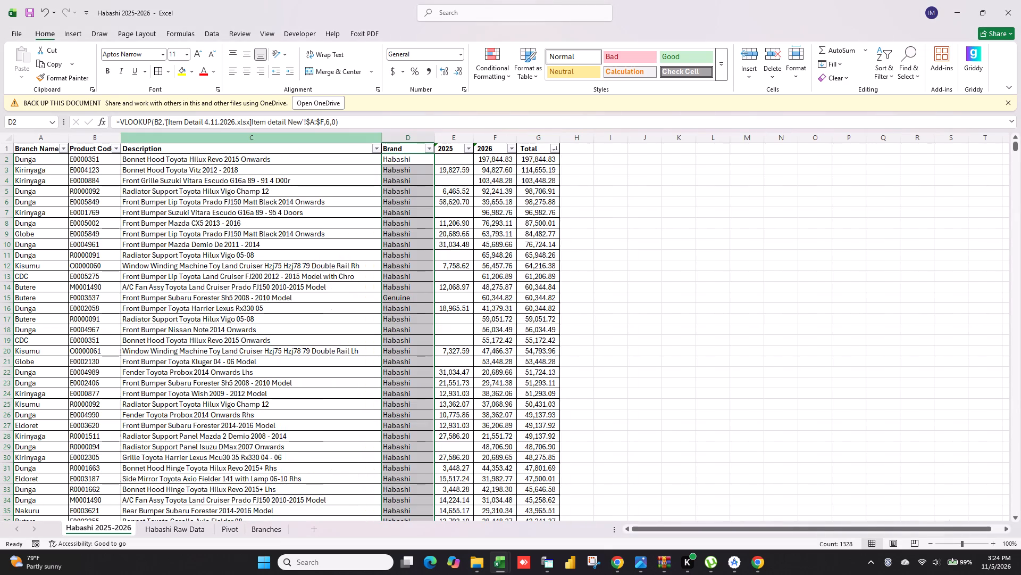
drag(383, 136, 382, 136)
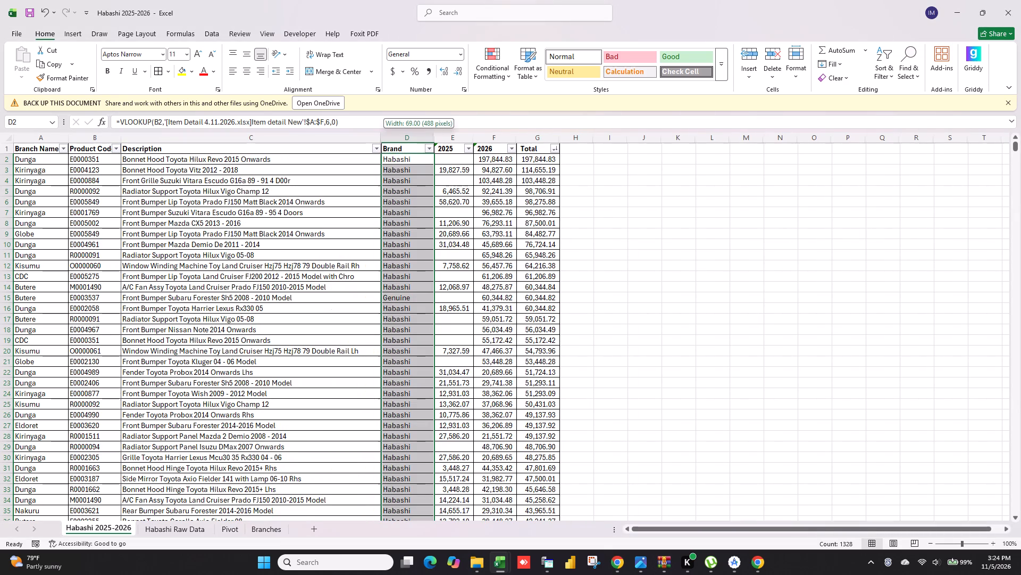
drag(382, 136, 367, 138)
click(772, 275)
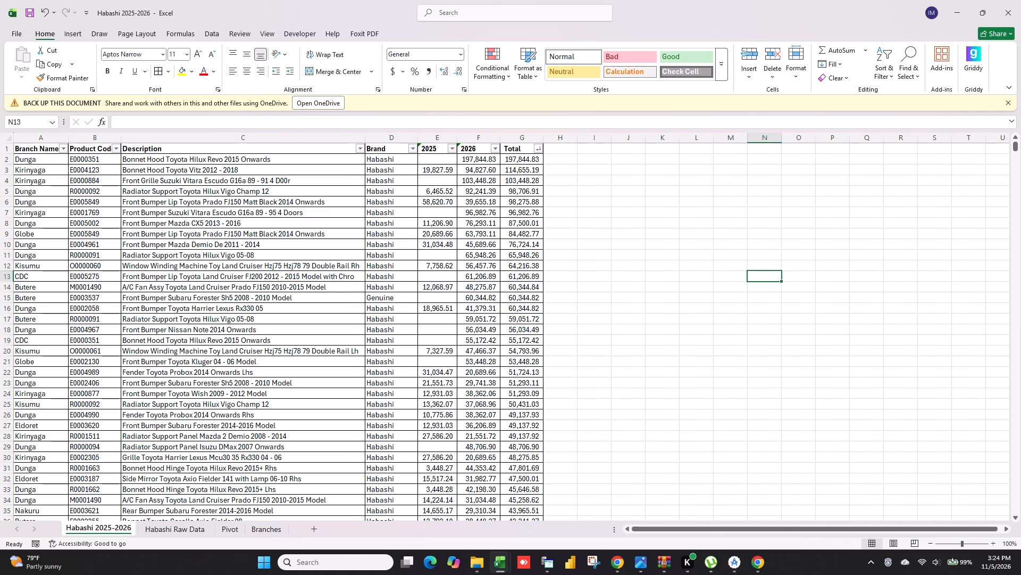
Replace the lookup formulas in the Description and Brand columns with their values by copying and pasting them in place.
drag(195, 134, 416, 133)
right_click(331, 137)
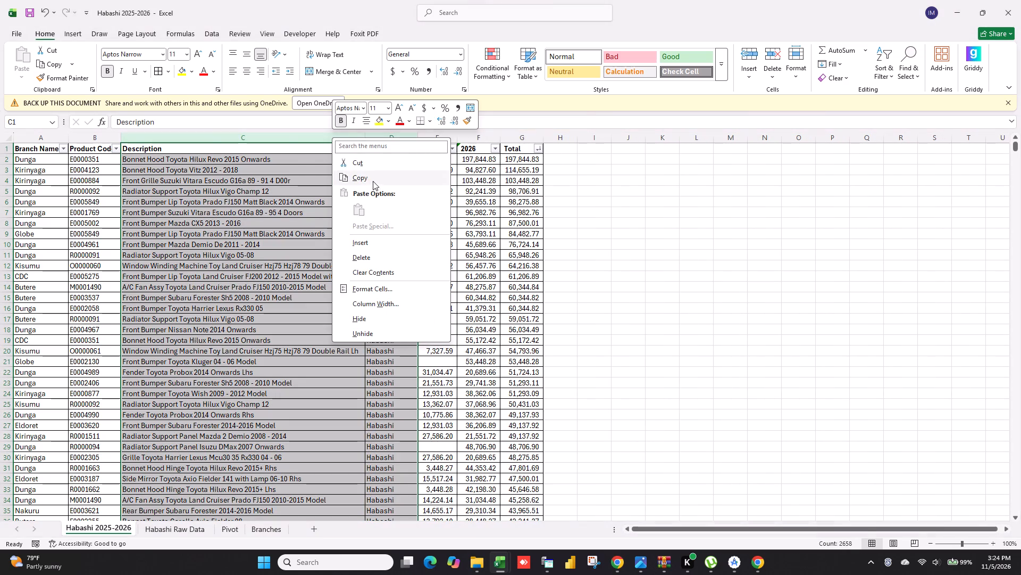
click(373, 181)
drag(334, 141, 413, 147)
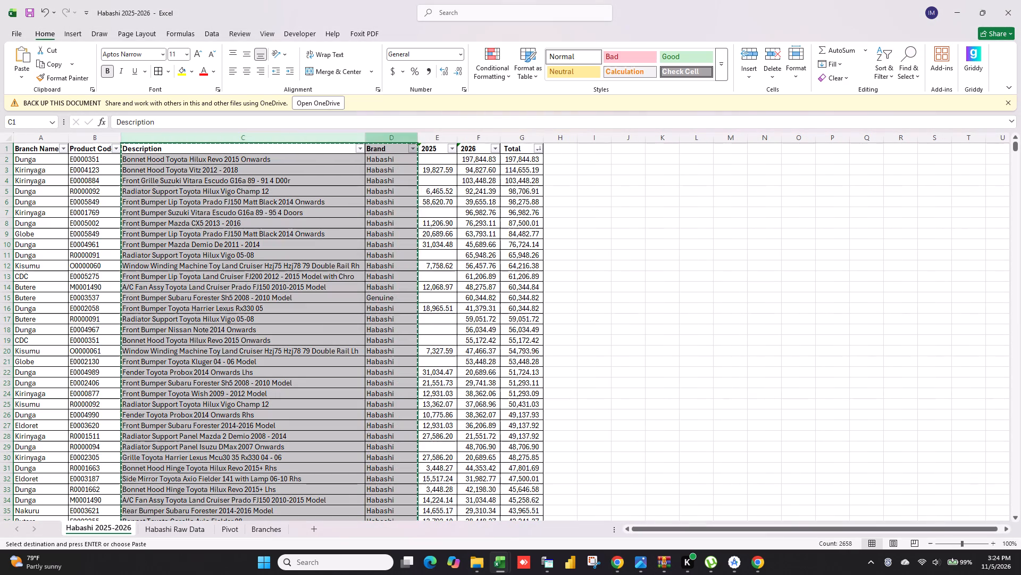
right_click(371, 140)
click(413, 208)
click(655, 209)
key(Escape)
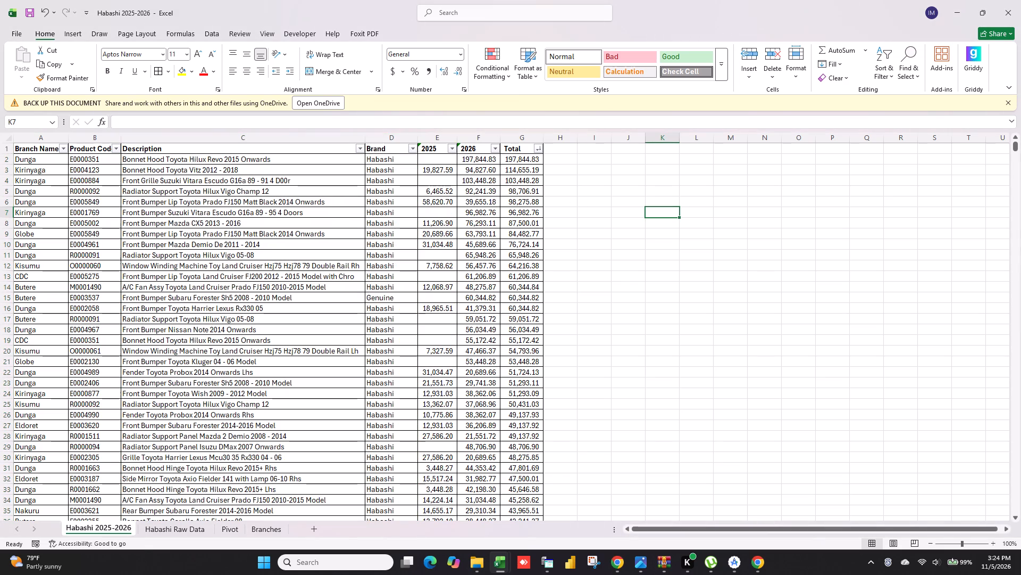
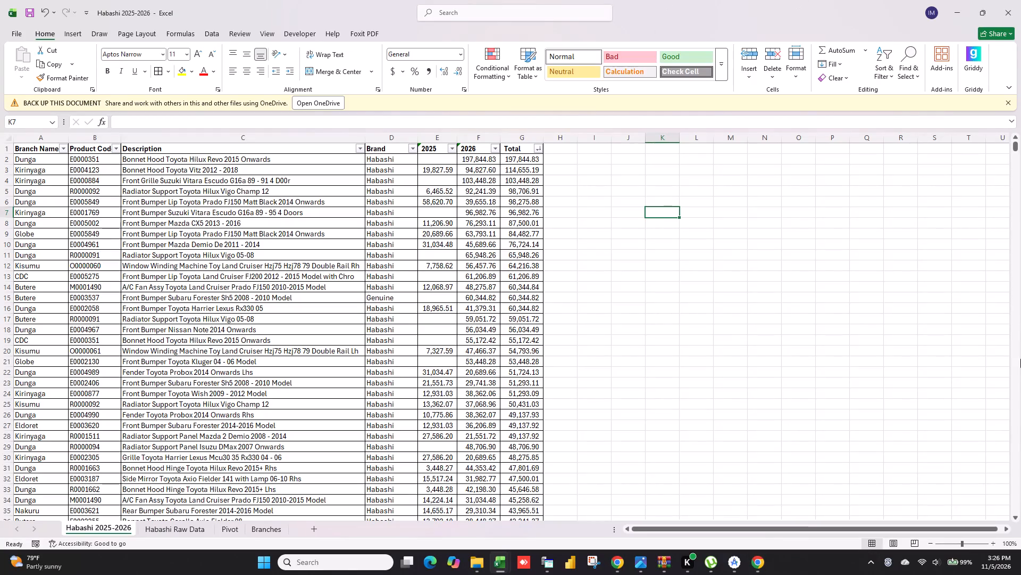
Save the Habashi 2025-2026 workbook.
click(24, 12)
click(936, 333)
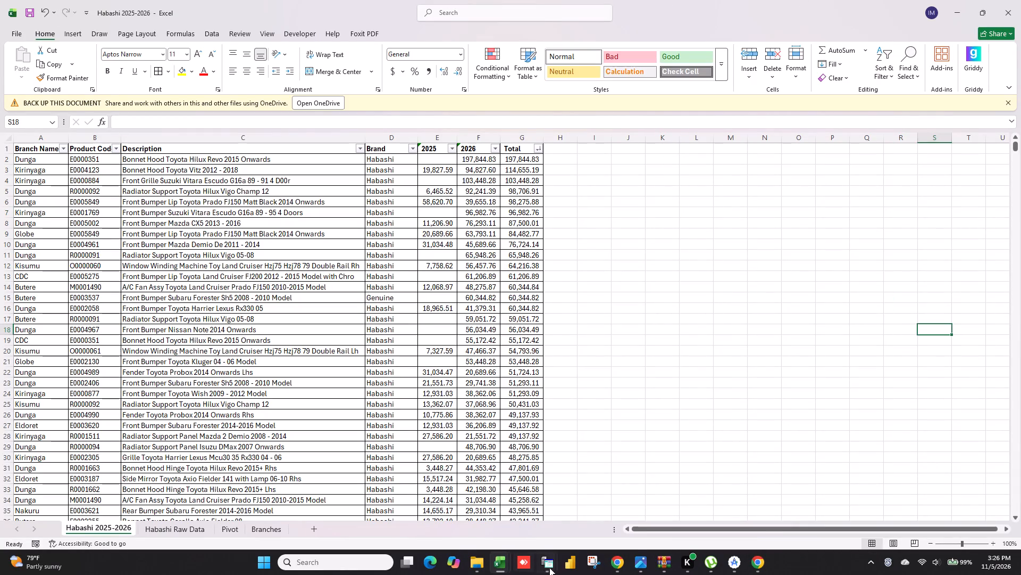
Switch to the KEN-AMEX Stock Display window and exit its Select Next Search dialog.
click(551, 562)
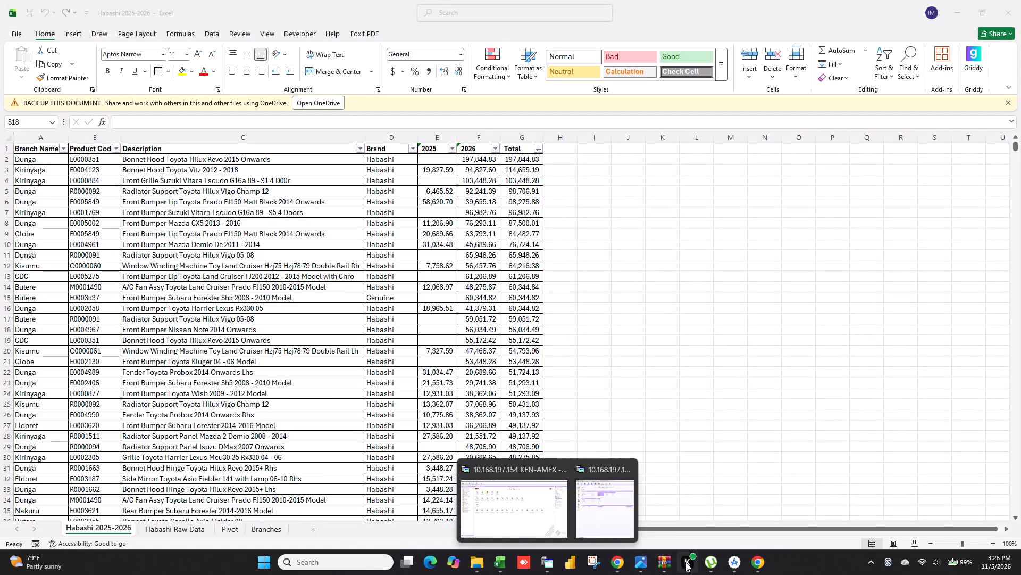
click(604, 514)
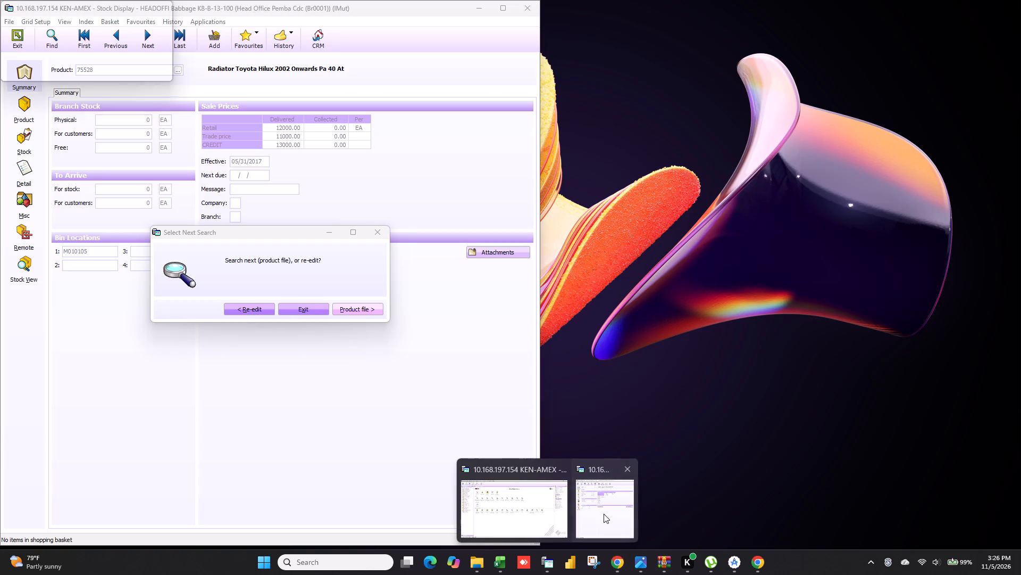
click(310, 309)
click(679, 303)
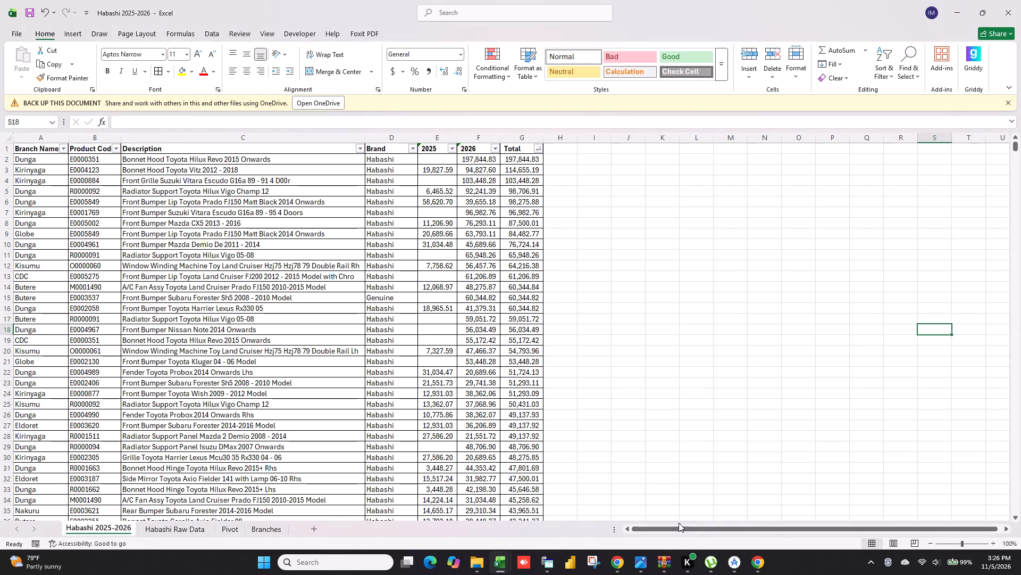
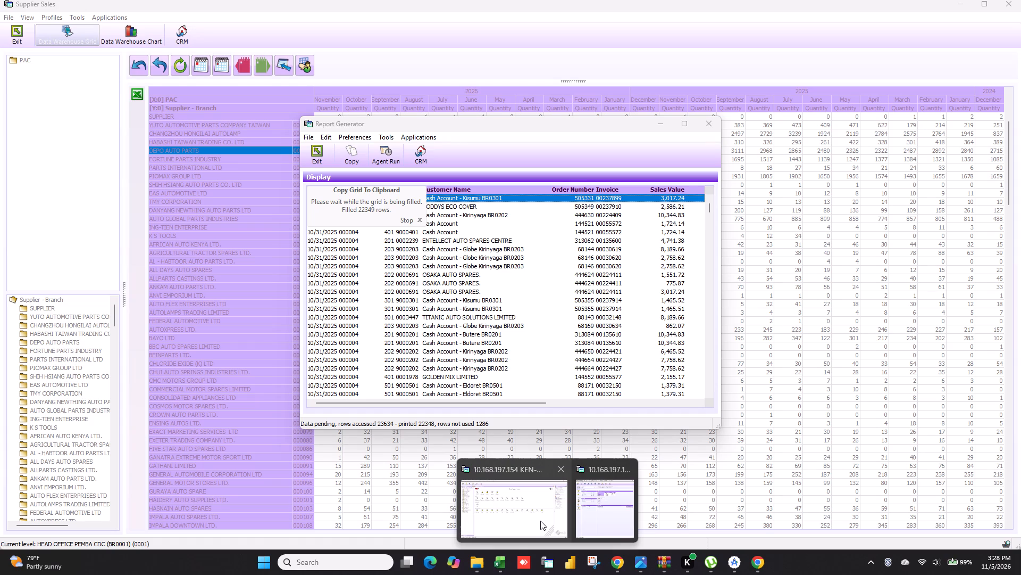
Switch to the Supplier Sales window to check the progress of the Depo Auto Parts report's grid copy.
click(540, 521)
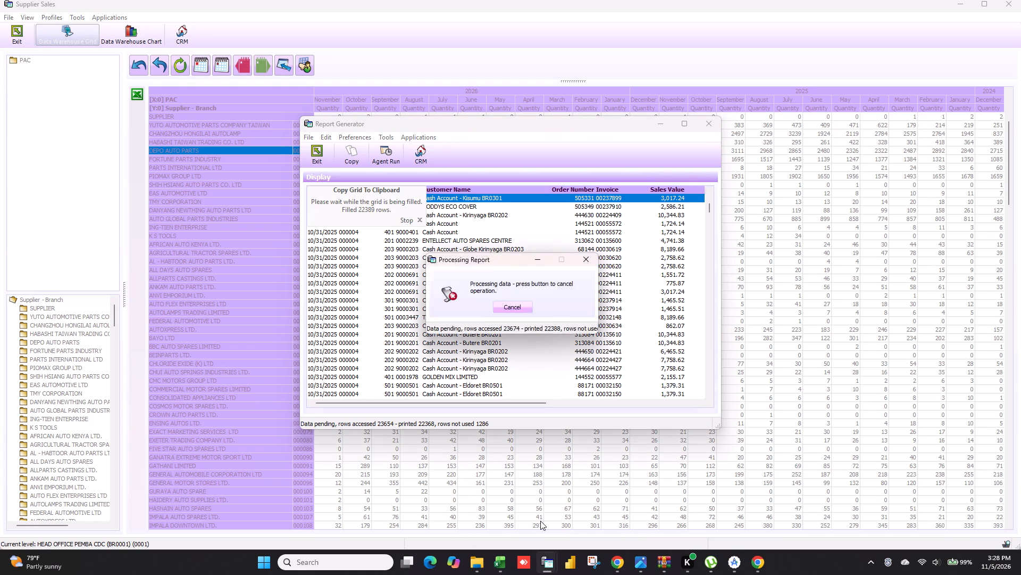